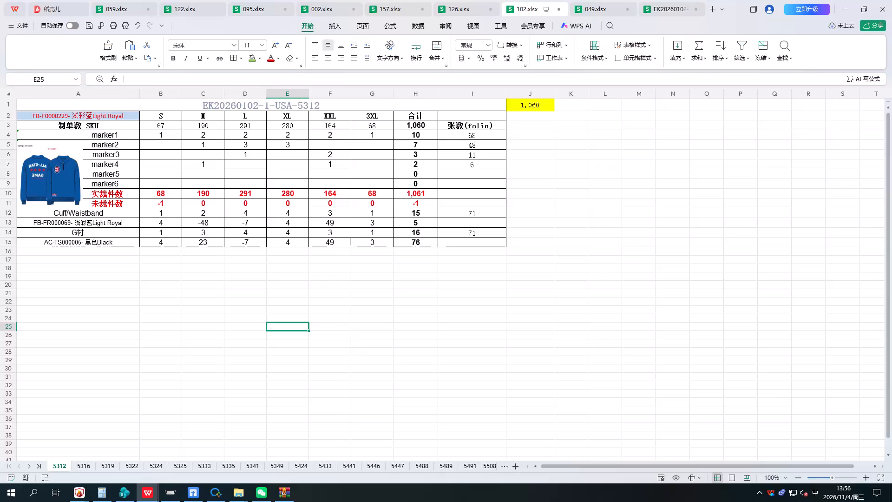
Select the whole 5312 sheet and save the 102.xlsx workbook.
{"action": "key", "text": "ctrl+a"}
{"action": "key", "text": "ctrl+s"}
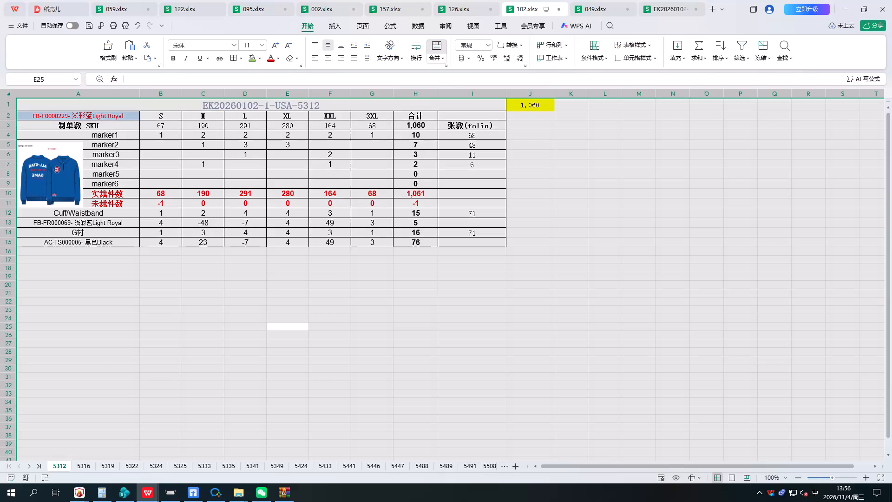
{"action": "key", "text": "ctrl+s"}
Review the marker and cut quantity tables on sheets 5316 and 5319.
{"action": "left_click", "coordinate": [85, 468]}
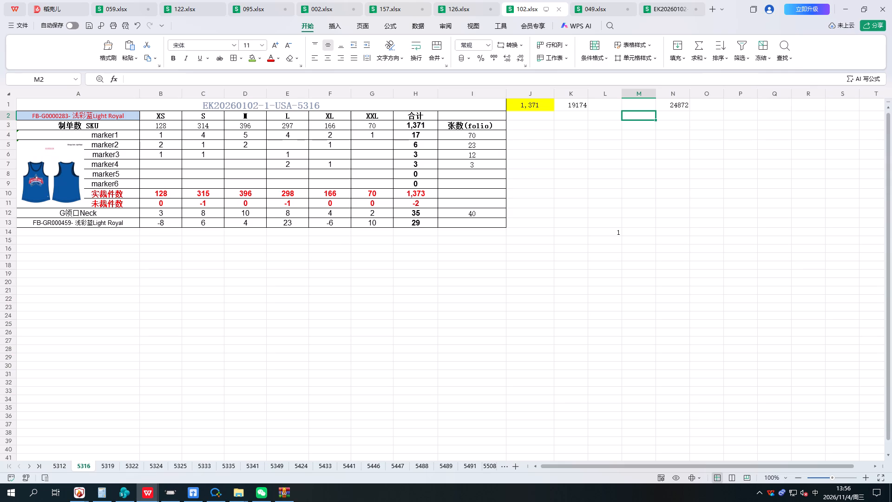
{"action": "left_click", "coordinate": [392, 368]}
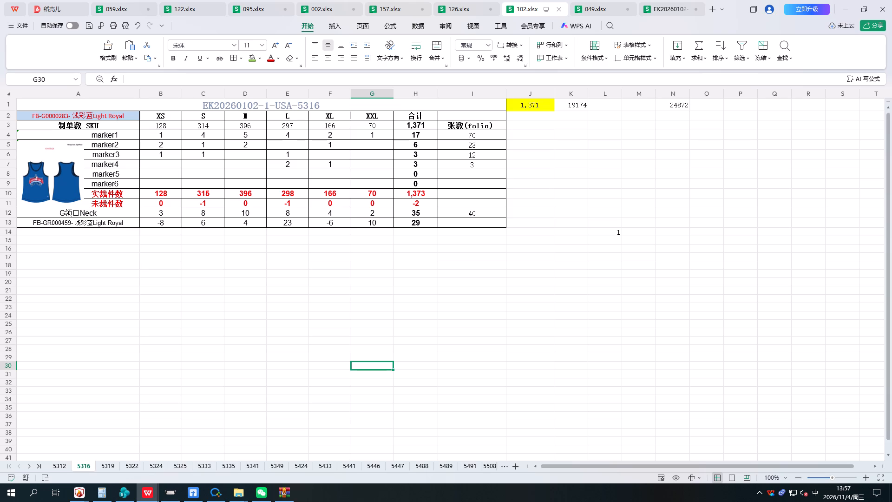
{"action": "left_click", "coordinate": [62, 469]}
{"action": "left_click", "coordinate": [87, 468]}
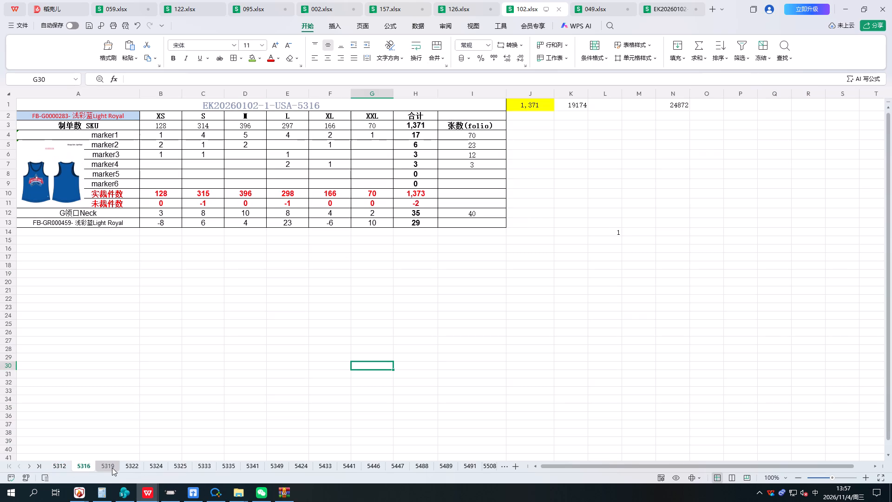
{"action": "left_click", "coordinate": [112, 468]}
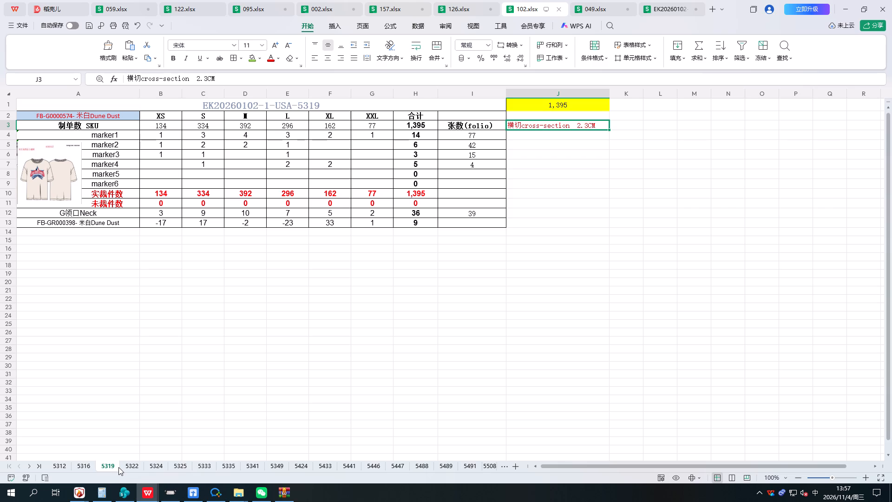
{"action": "left_click", "coordinate": [340, 396]}
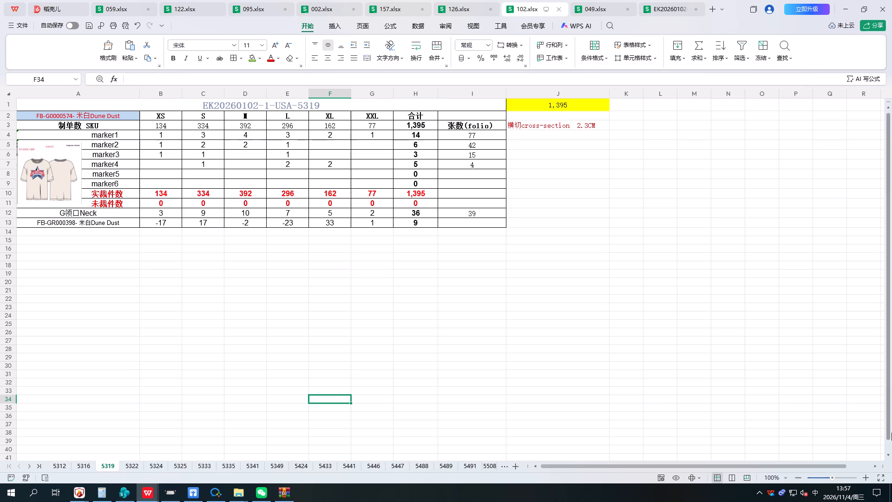
{"action": "left_click", "coordinate": [211, 497]}
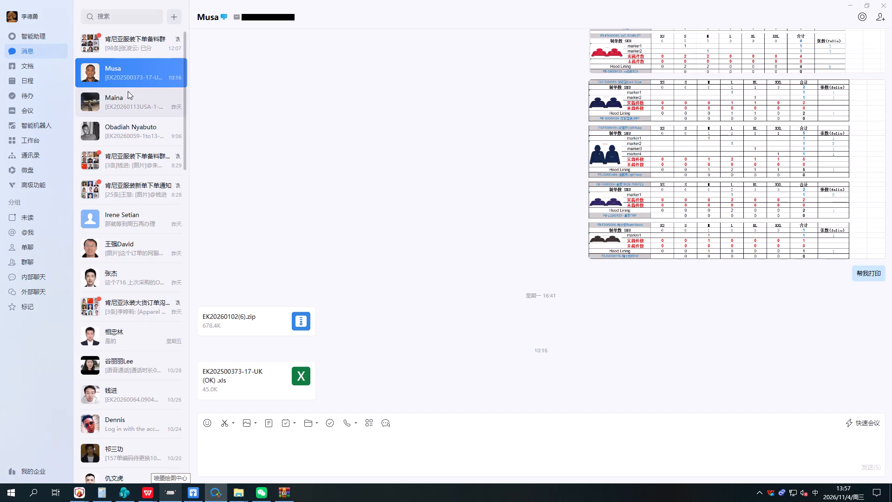
{"action": "left_click", "coordinate": [134, 126]}
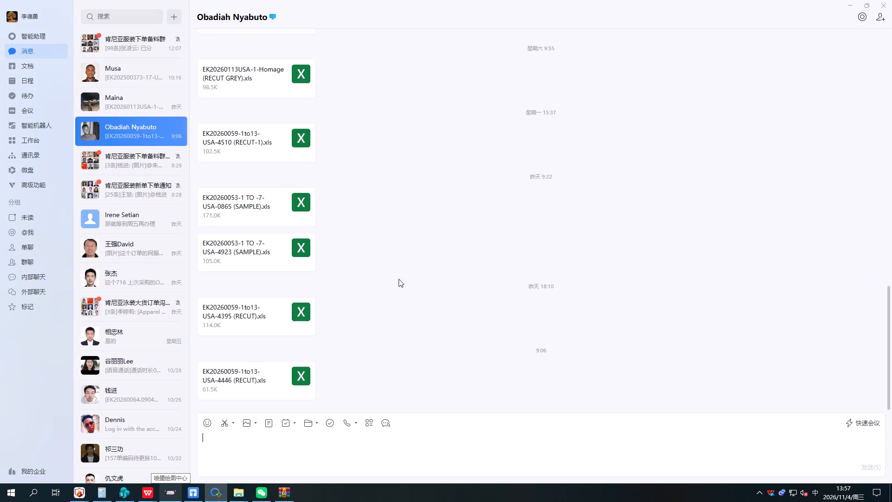
{"action": "scroll", "coordinate": [250, 364], "scroll_direction": "down", "scroll_amount": 2}
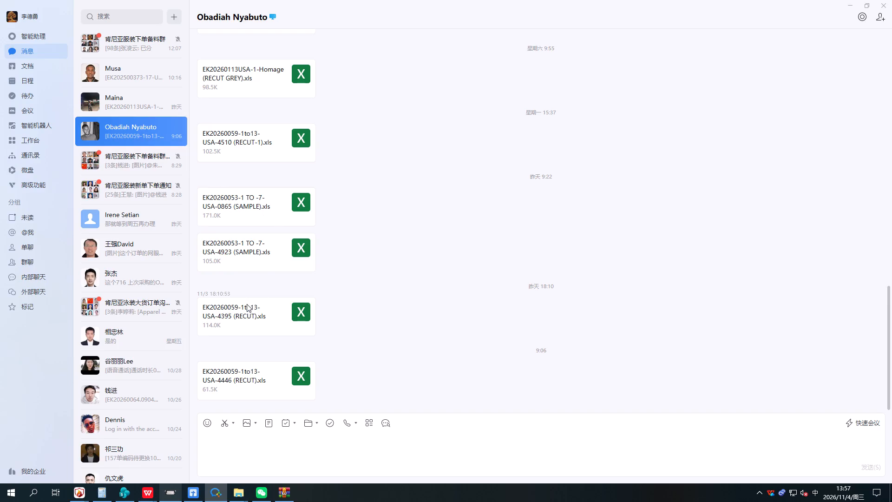
{"action": "left_click", "coordinate": [145, 74]}
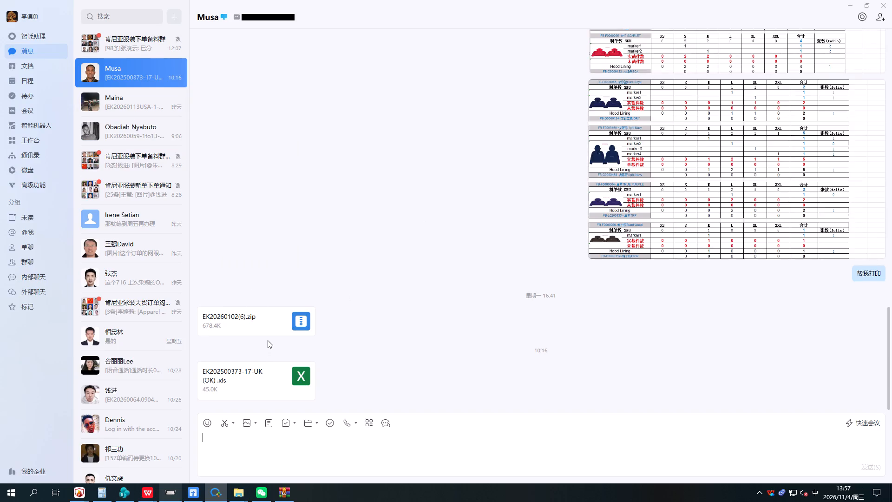
{"action": "double_click", "coordinate": [252, 378]}
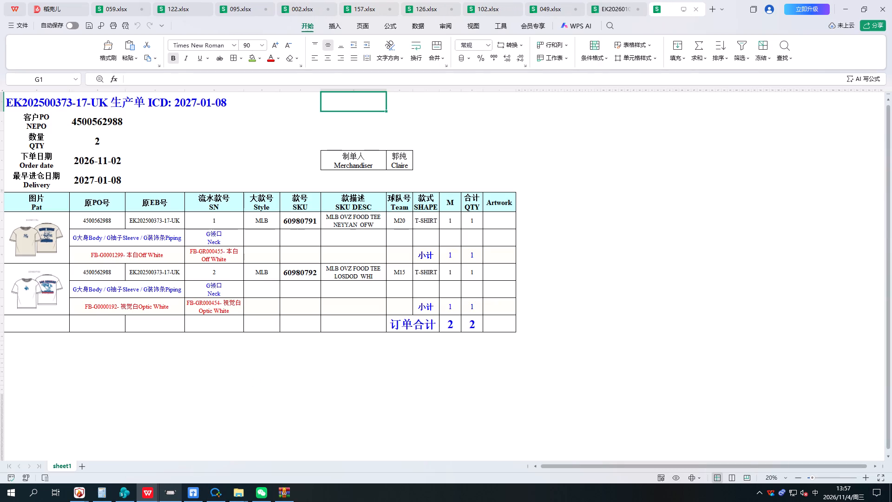
{"action": "left_click", "coordinate": [701, 8]}
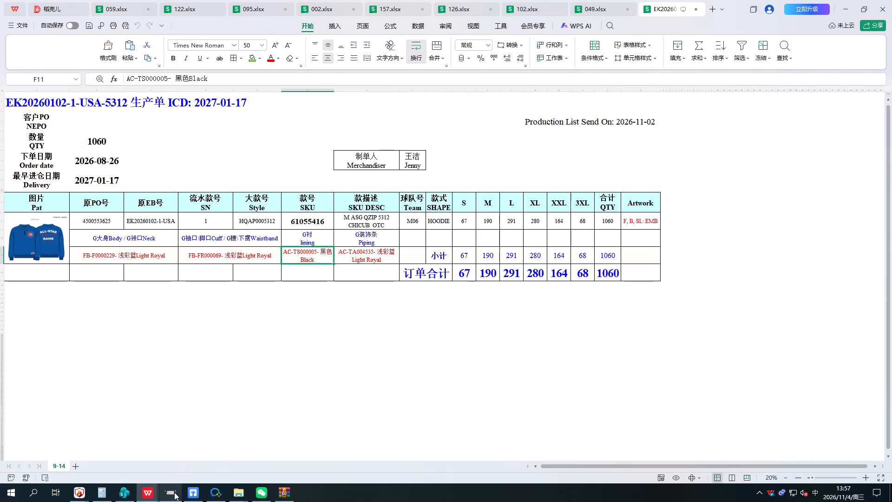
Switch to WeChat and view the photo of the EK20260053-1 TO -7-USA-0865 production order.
{"action": "left_click", "coordinate": [149, 495]}
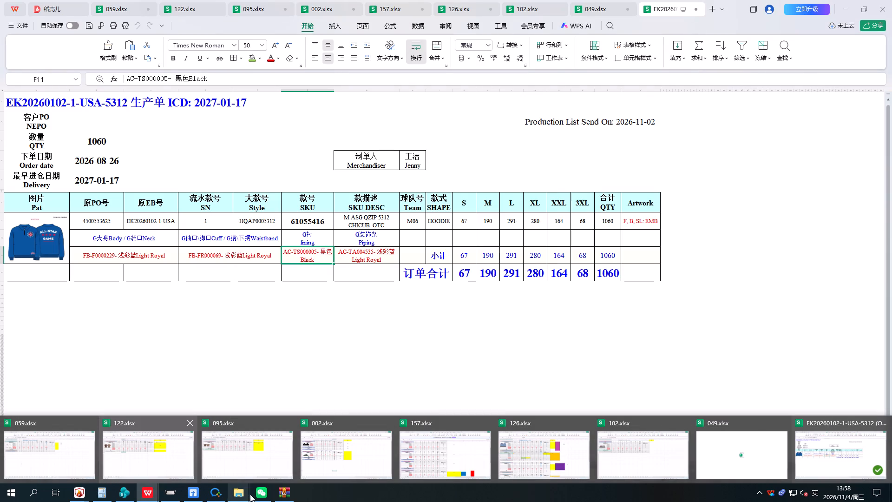
{"action": "left_click", "coordinate": [265, 490]}
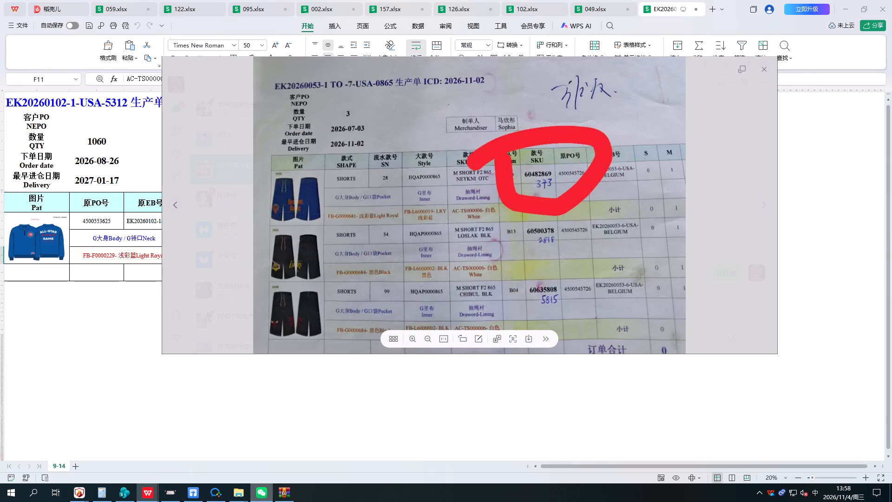
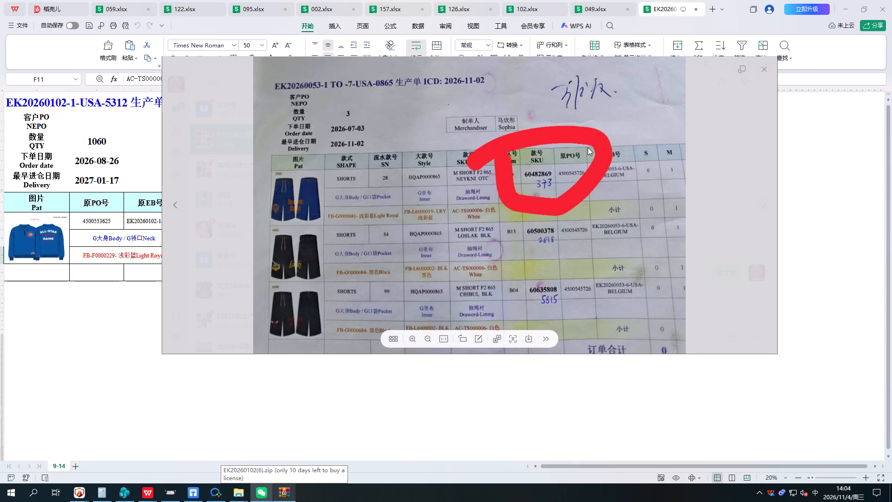
Close the WeChat order photo, switch back to 102.xlsx in WPS Office and review the marker table on sheet 5335.
{"action": "left_click", "coordinate": [760, 70]}
{"action": "left_click", "coordinate": [439, 408]}
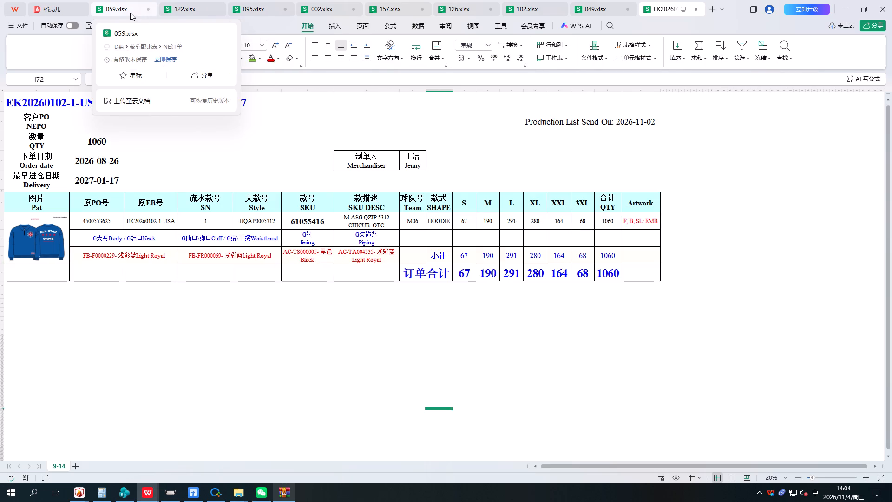
{"action": "left_click", "coordinate": [527, 0]}
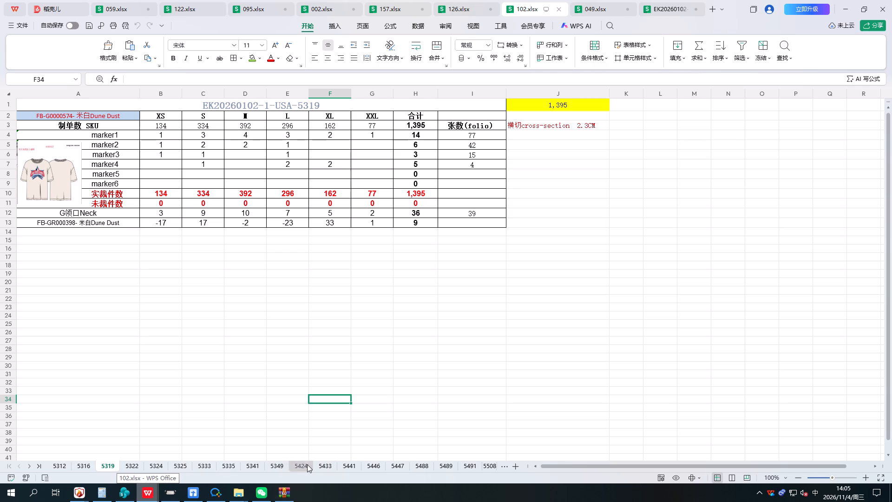
{"action": "left_click", "coordinate": [227, 464]}
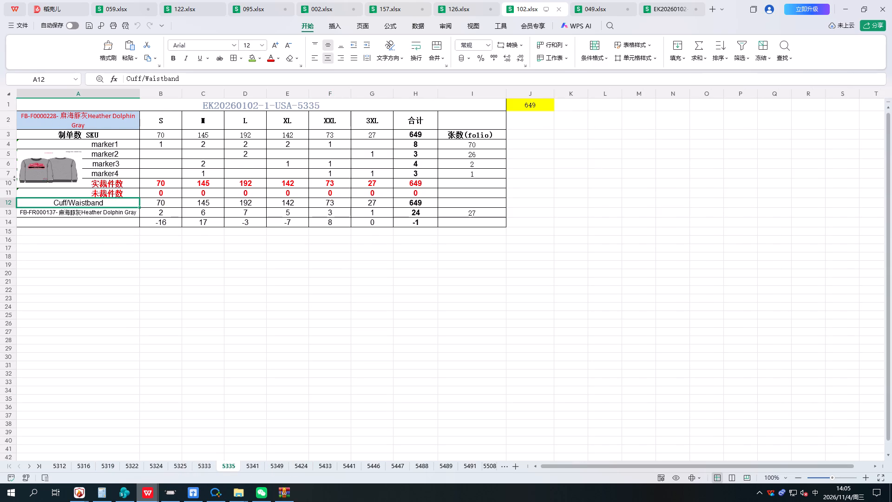
{"action": "scroll", "coordinate": [297, 180], "scroll_direction": "down", "scroll_amount": 1}
{"action": "scroll", "coordinate": [297, 180], "scroll_direction": "up", "scroll_amount": 2}
{"action": "left_click", "coordinate": [269, 165]}
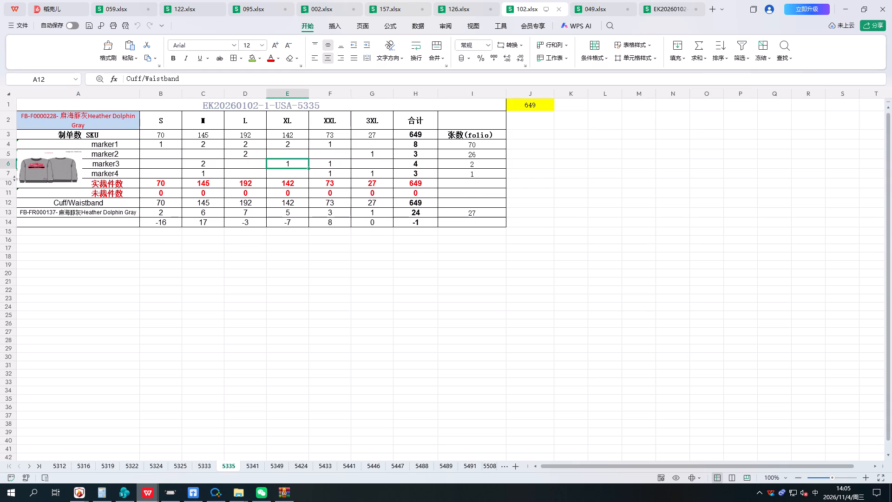
{"action": "left_click", "coordinate": [81, 493]}
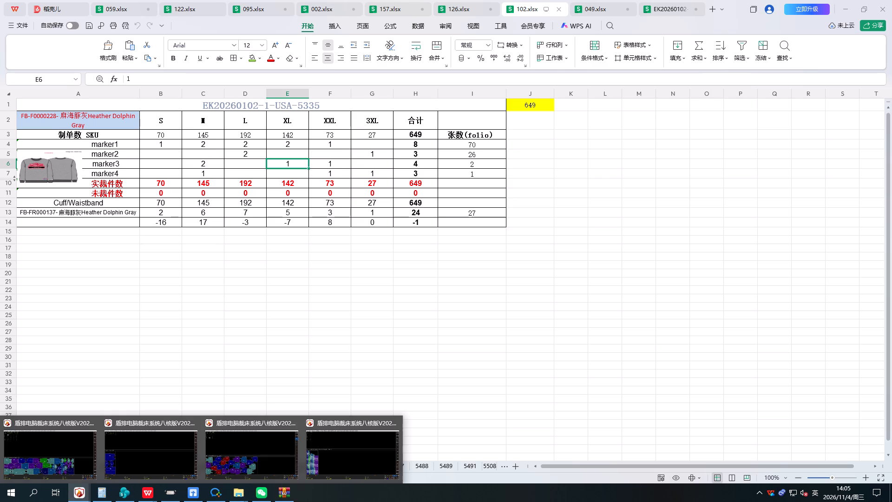
{"action": "left_click", "coordinate": [332, 300]}
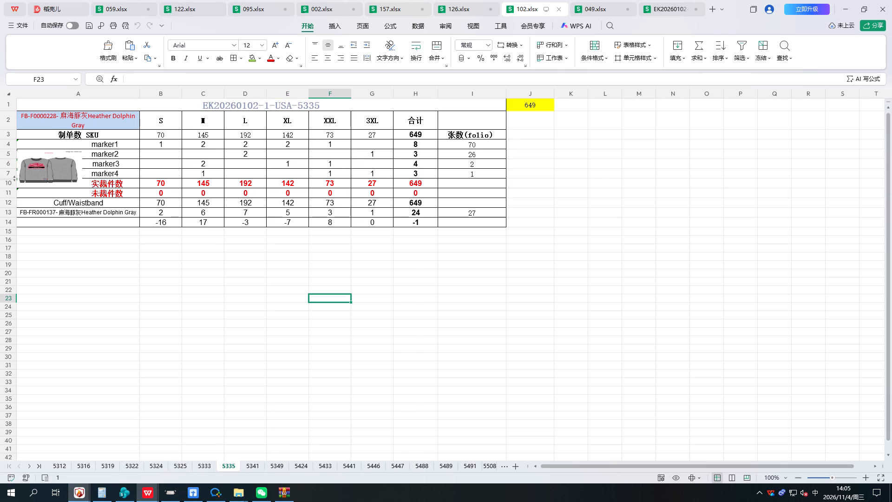
{"action": "left_click", "coordinate": [238, 264]}
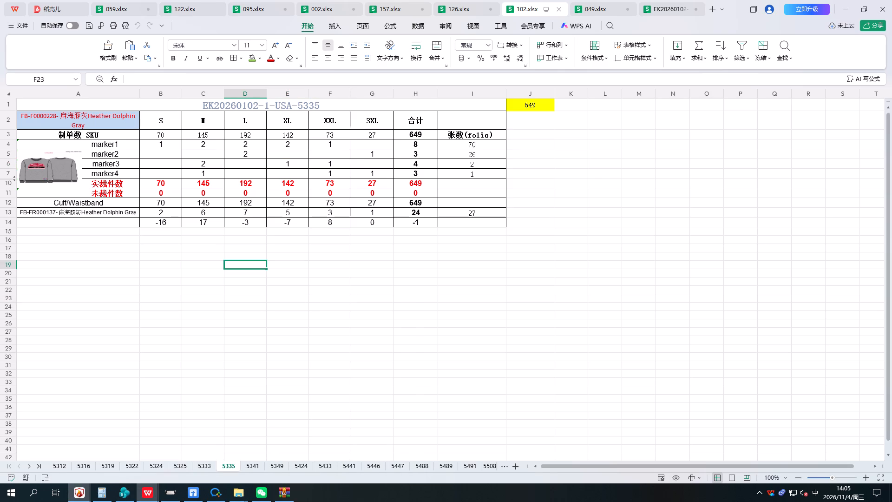
On sheet 5335, move the Cuff/Waistband and FB-FR000137 labels down one row, and delete the redundant quantity row 12.
{"action": "left_click_drag", "start_coordinate": [48, 204], "coordinate": [52, 209]}
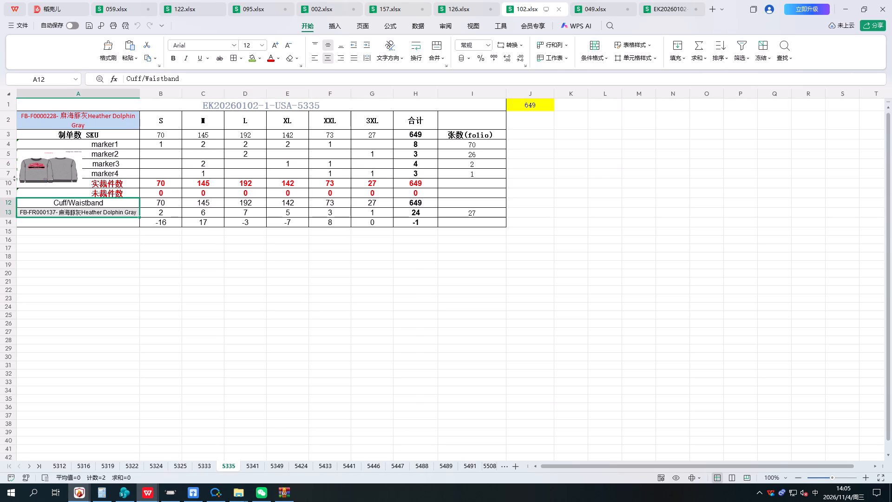
{"action": "left_click_drag", "start_coordinate": [66, 218], "coordinate": [66, 223]}
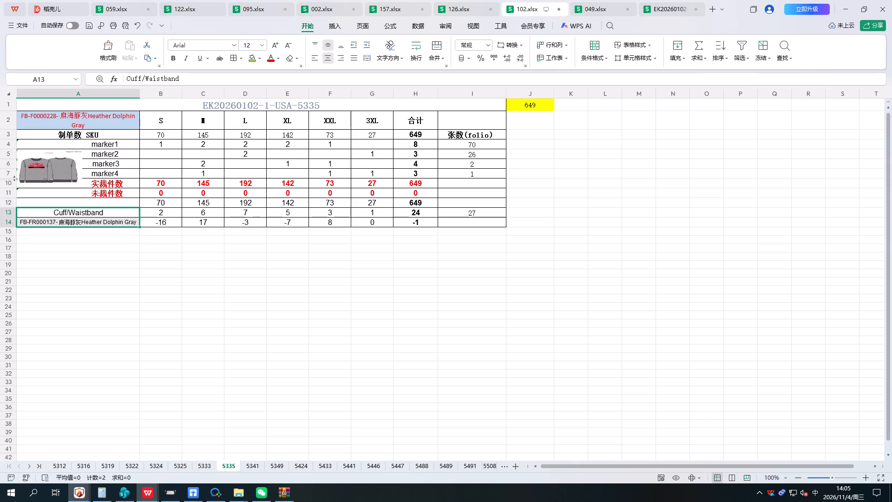
{"action": "left_click", "coordinate": [13, 203]}
{"action": "right_click", "coordinate": [13, 203]}
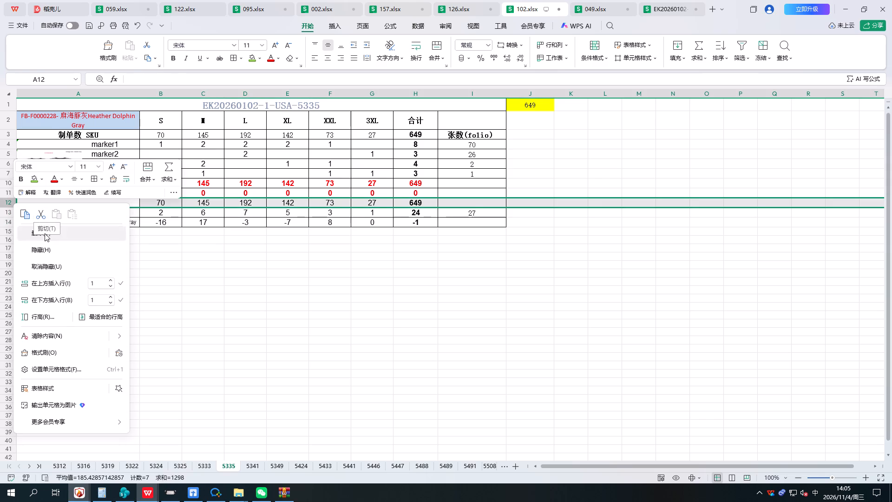
{"action": "left_click", "coordinate": [46, 231]}
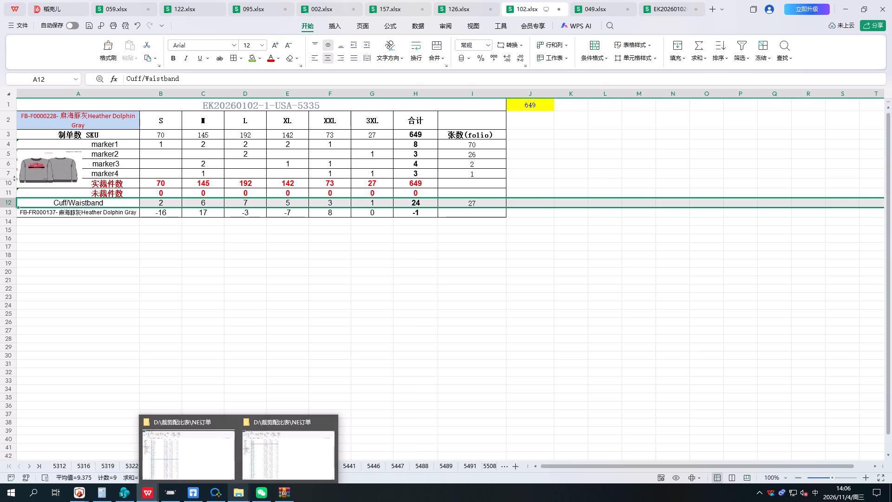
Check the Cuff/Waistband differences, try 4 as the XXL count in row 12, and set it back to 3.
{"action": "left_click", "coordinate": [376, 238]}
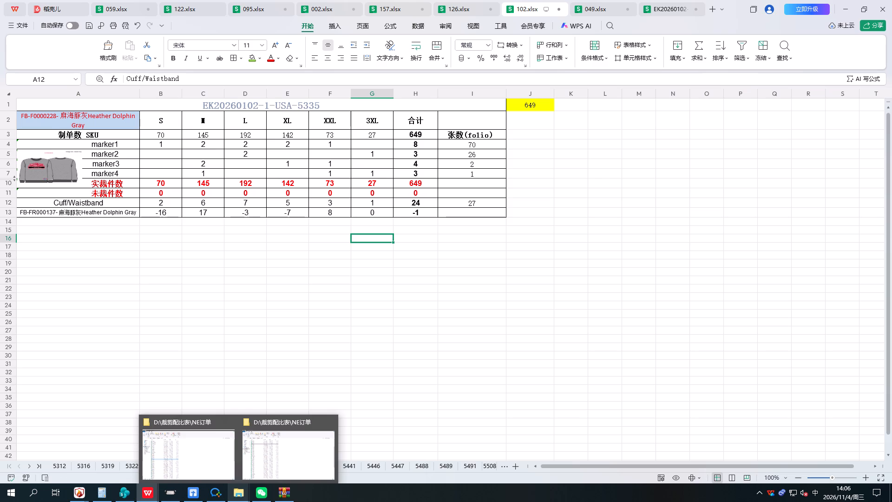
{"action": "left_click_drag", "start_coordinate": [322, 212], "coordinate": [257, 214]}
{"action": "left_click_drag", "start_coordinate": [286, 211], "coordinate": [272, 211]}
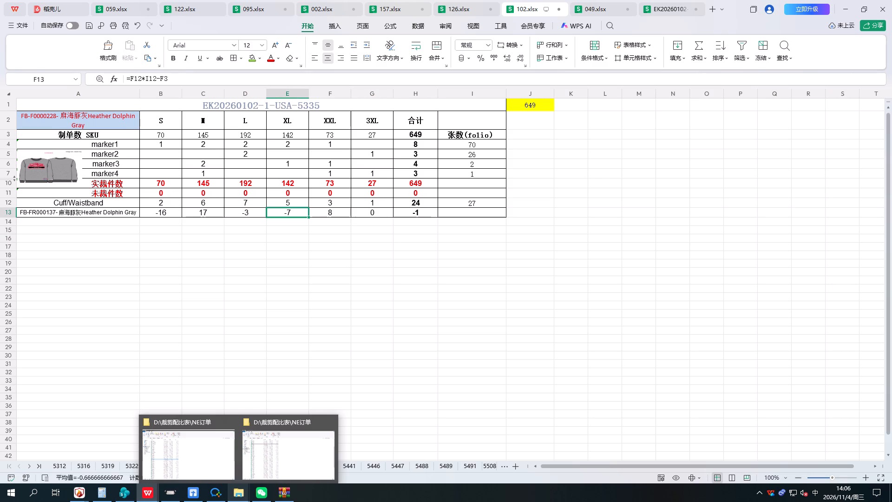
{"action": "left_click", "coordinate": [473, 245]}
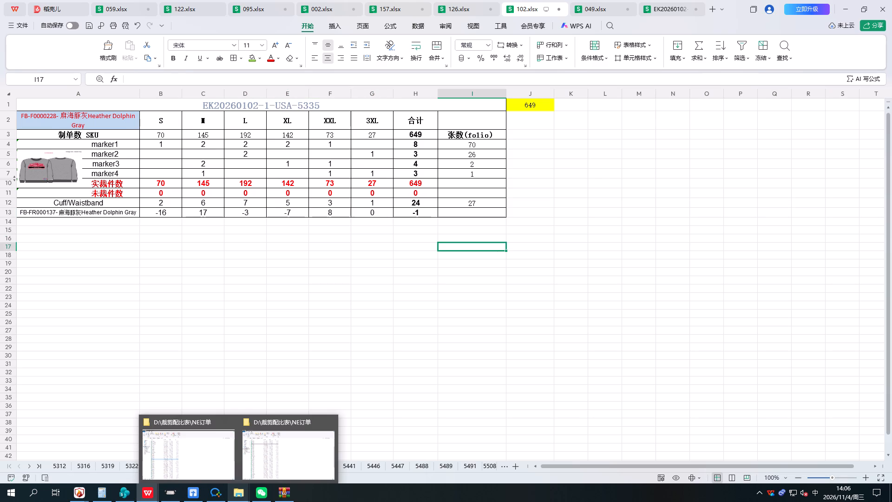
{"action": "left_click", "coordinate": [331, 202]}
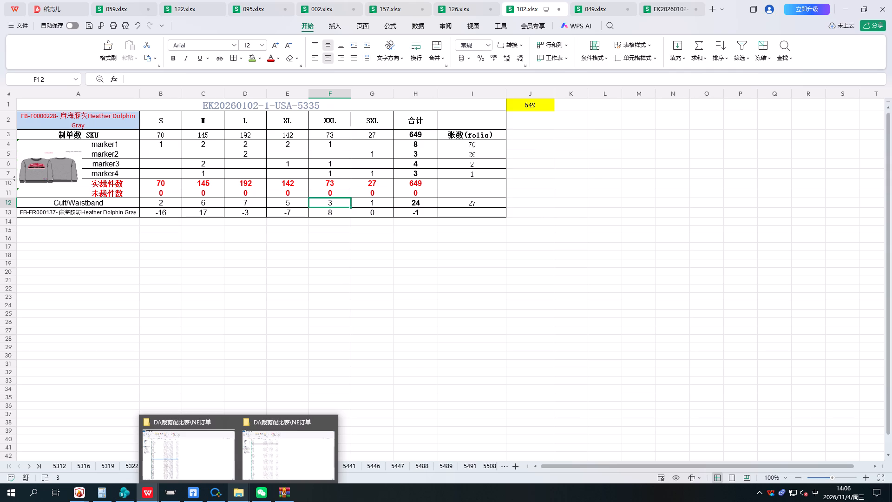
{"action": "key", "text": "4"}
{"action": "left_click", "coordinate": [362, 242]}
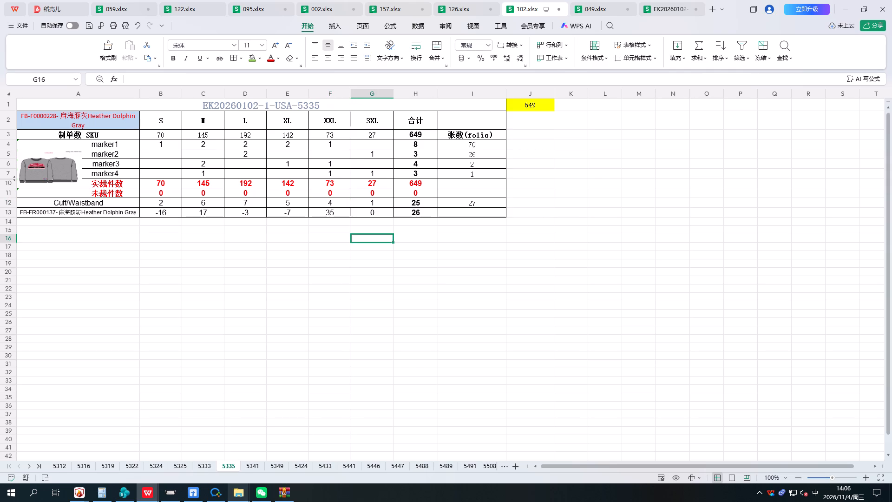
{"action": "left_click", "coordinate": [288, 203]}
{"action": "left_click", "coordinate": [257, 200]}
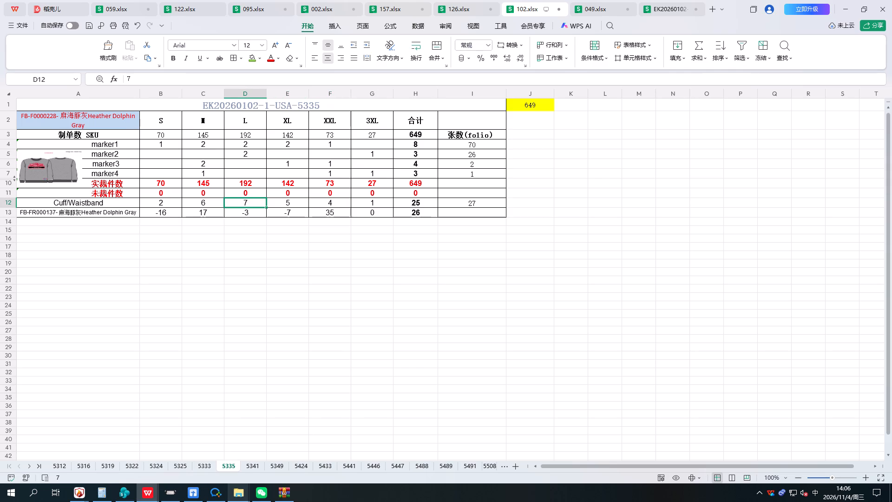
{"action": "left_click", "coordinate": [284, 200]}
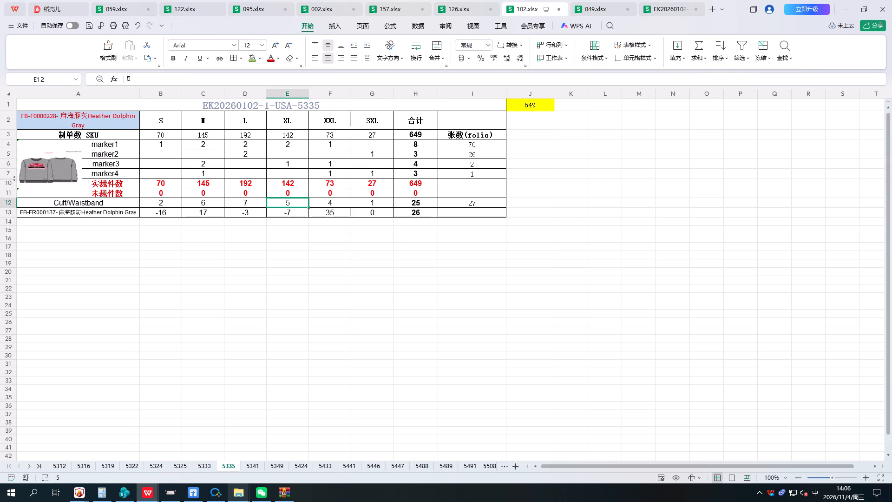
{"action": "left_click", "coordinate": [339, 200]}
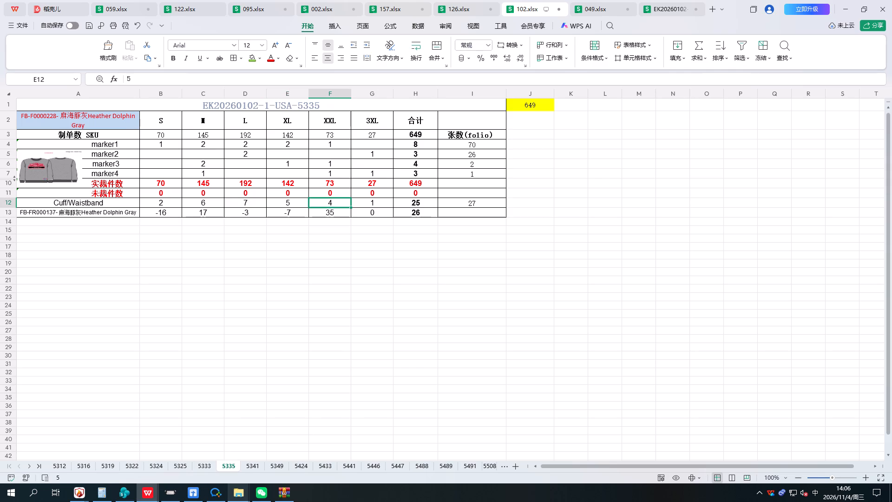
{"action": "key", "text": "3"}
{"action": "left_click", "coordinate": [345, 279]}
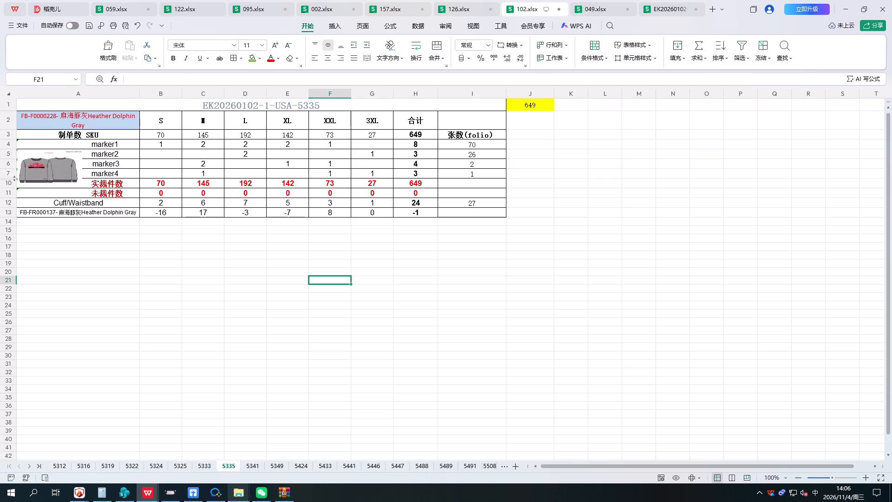
Check the S to L differences in row 13 and save the 102.xlsx workbook.
{"action": "left_click_drag", "start_coordinate": [257, 217], "coordinate": [256, 217]}
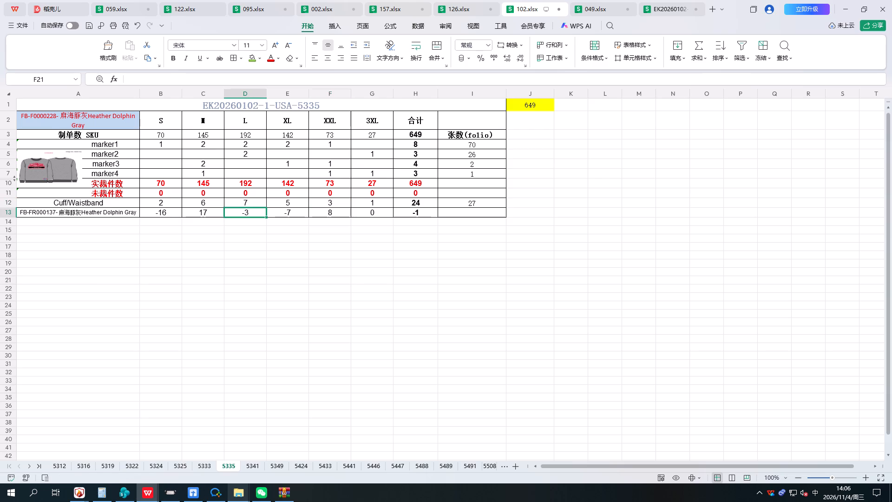
{"action": "left_click_drag", "start_coordinate": [256, 217], "coordinate": [164, 214]}
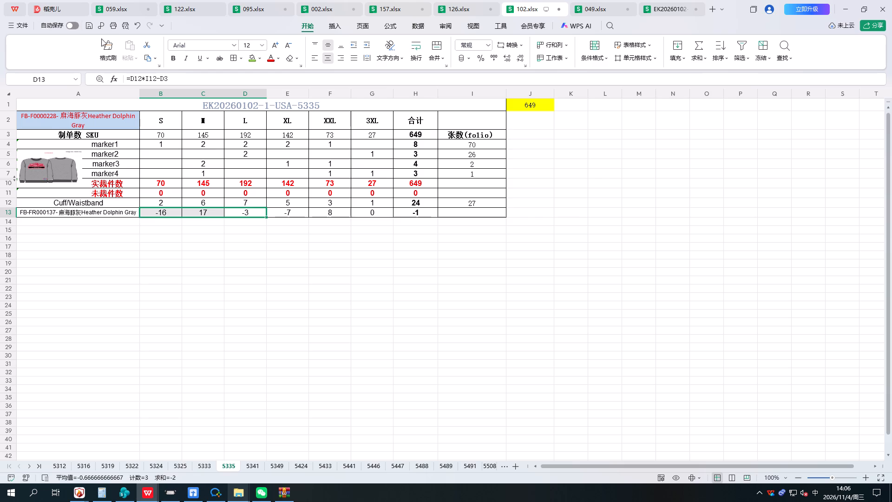
{"action": "double_click", "coordinate": [91, 23]}
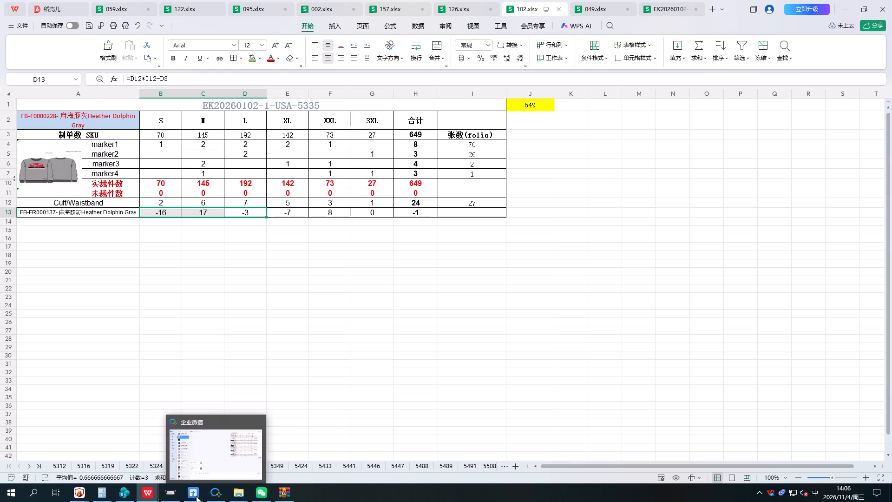
Switch to the 盾排 marker window holding 12 PIECE 本白Off White and open 14 PIECE BLACK-184.dzfy from D:\大货盾排\059\4395.
{"action": "left_click", "coordinate": [87, 493]}
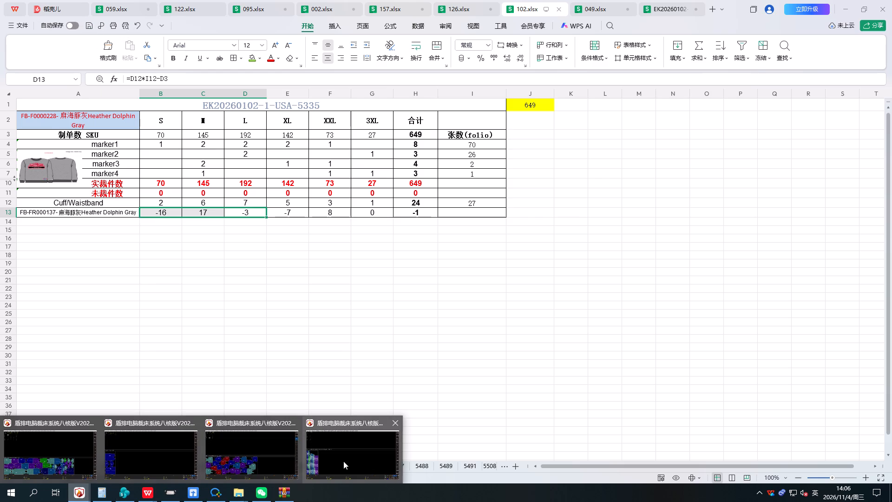
{"action": "left_click", "coordinate": [122, 457]}
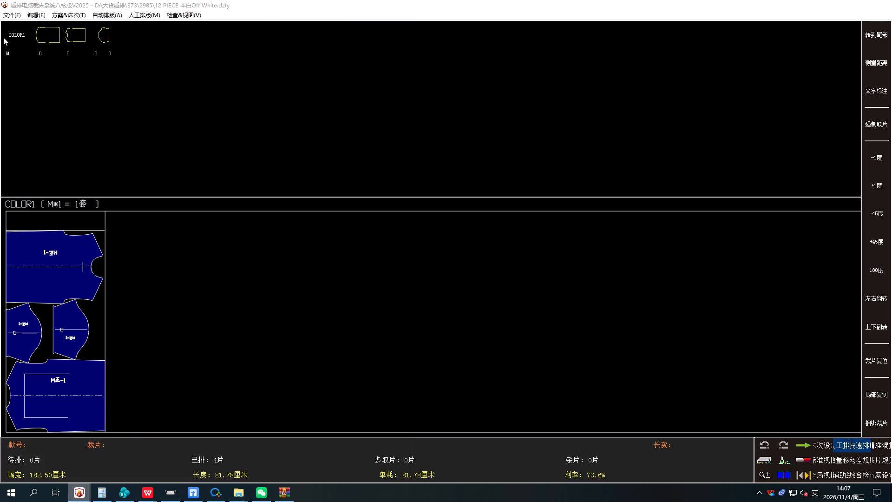
{"action": "left_click", "coordinate": [3, 32]}
{"action": "left_click", "coordinate": [4, 25]}
{"action": "left_click", "coordinate": [10, 20]}
{"action": "left_click", "coordinate": [16, 16]}
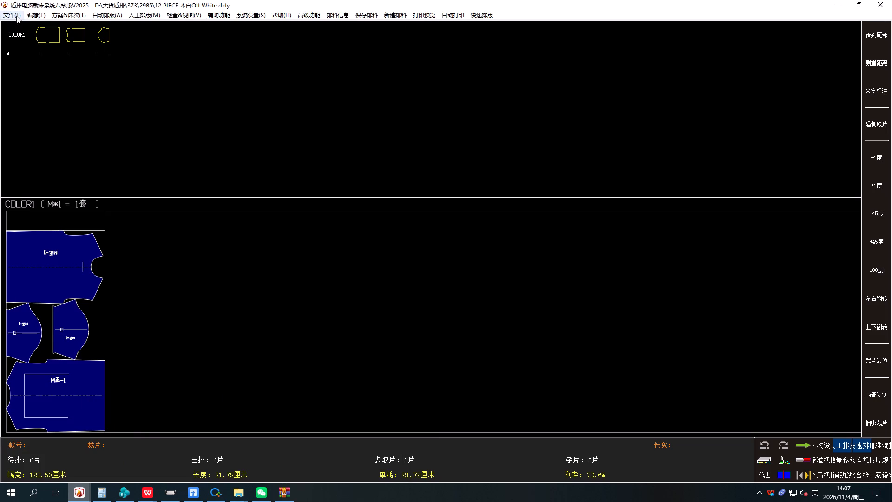
{"action": "left_click", "coordinate": [41, 54]}
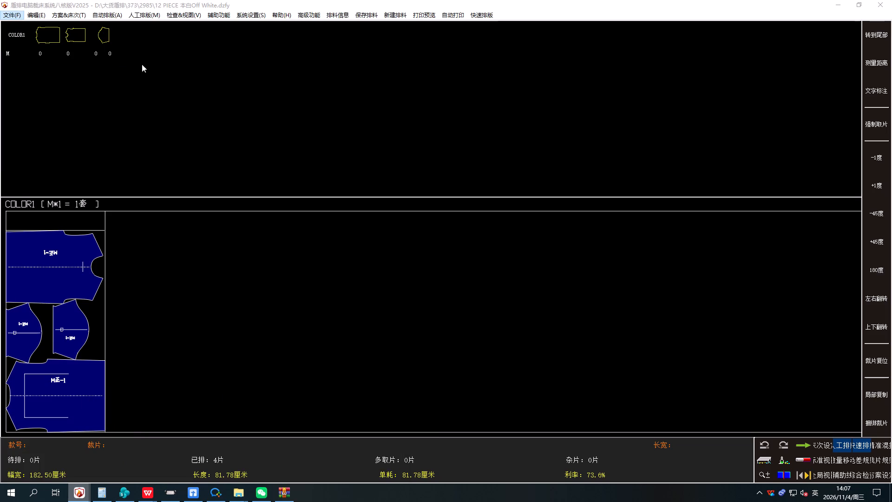
{"action": "left_click", "coordinate": [462, 282]}
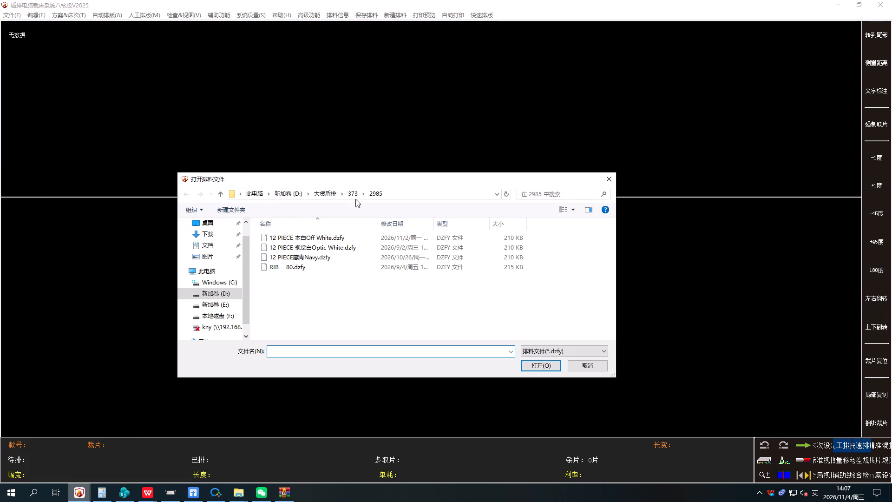
{"action": "left_click", "coordinate": [350, 190]}
{"action": "left_click", "coordinate": [328, 189]}
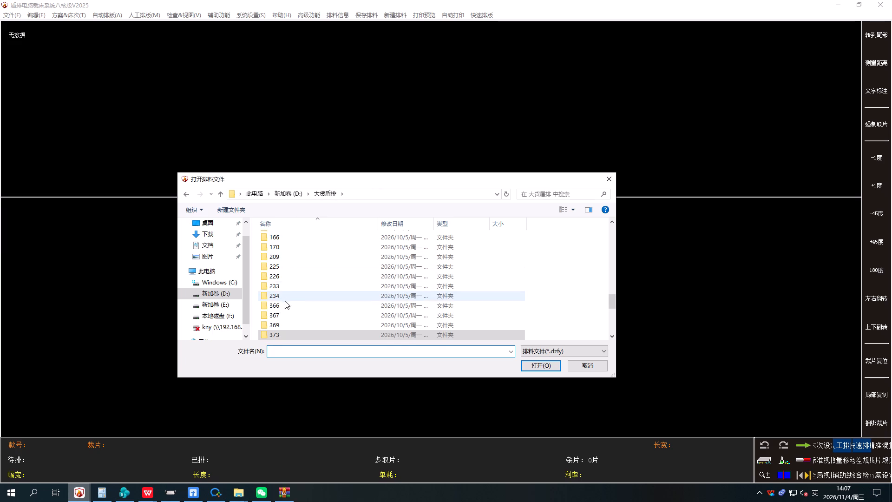
{"action": "scroll", "coordinate": [285, 301], "scroll_direction": "down", "scroll_amount": 1}
{"action": "scroll", "coordinate": [285, 301], "scroll_direction": "up", "scroll_amount": 12}
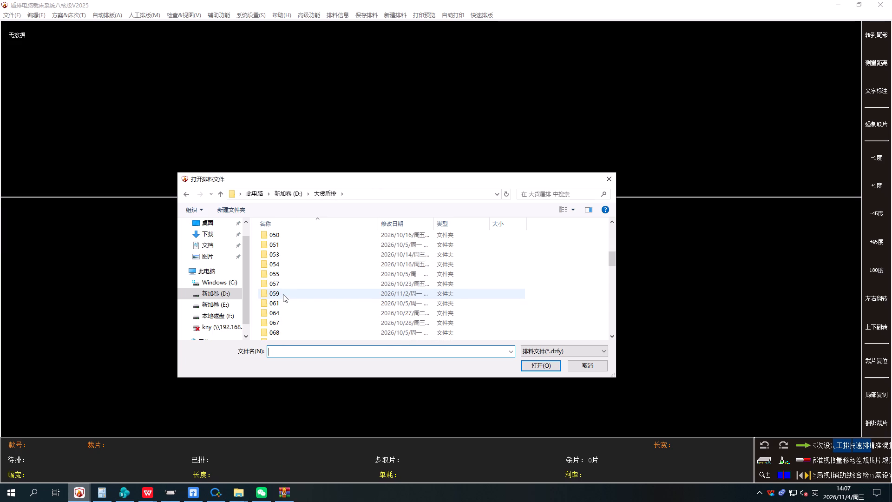
{"action": "double_click", "coordinate": [281, 291]}
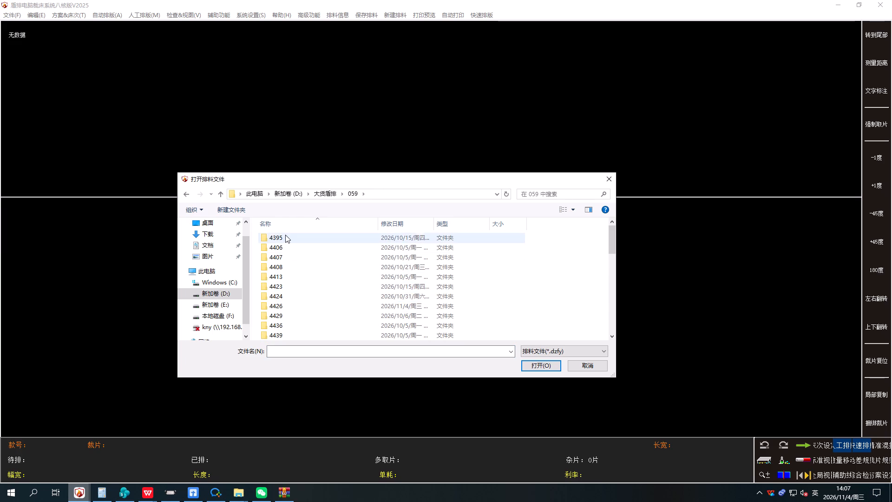
{"action": "double_click", "coordinate": [285, 235]}
{"action": "double_click", "coordinate": [283, 238]}
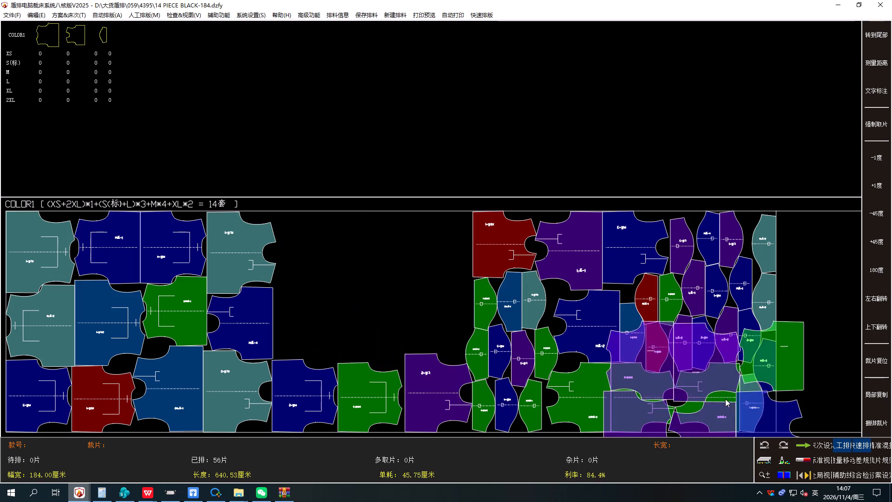
Clear all placed pieces from the 14 PIECE BLACK-184 marker layout, returning them to the unplaced pieces.
{"action": "right_click", "coordinate": [700, 381]}
{"action": "left_click", "coordinate": [760, 456]}
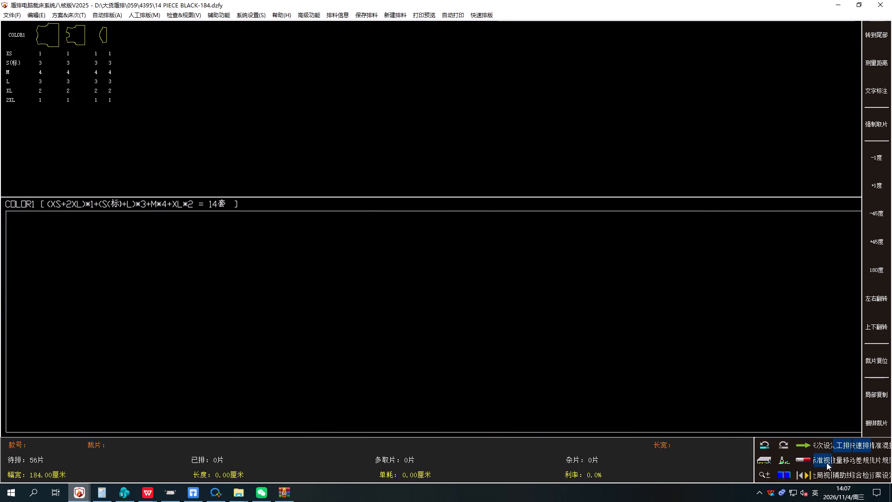
In the marker scheme of style HQAP0004395, set the set counts of all sizes from XS to 2XL to 0.
{"action": "left_click", "coordinate": [880, 474]}
{"action": "left_click_drag", "start_coordinate": [425, 206], "coordinate": [428, 238]}
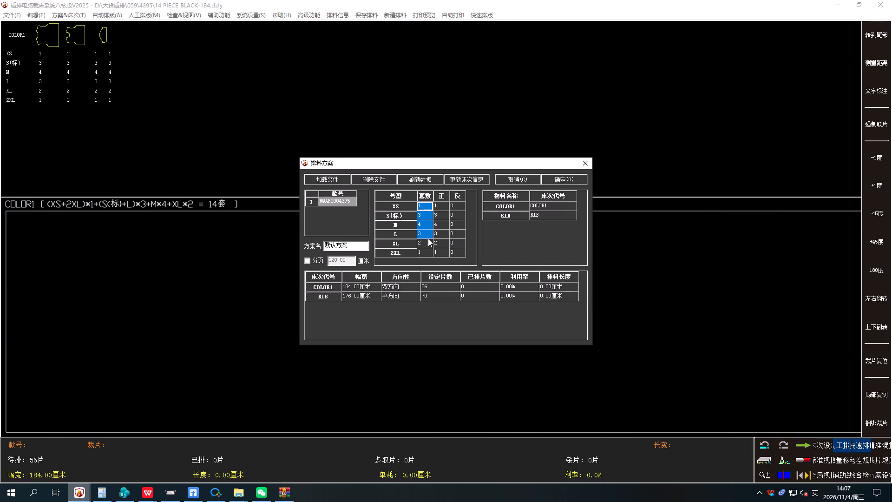
{"action": "left_click_drag", "start_coordinate": [428, 238], "coordinate": [427, 247]}
{"action": "key", "text": "0"}
{"action": "left_click", "coordinate": [424, 246]}
{"action": "left_click", "coordinate": [428, 249]}
{"action": "key", "text": "0"}
{"action": "left_click", "coordinate": [423, 219]}
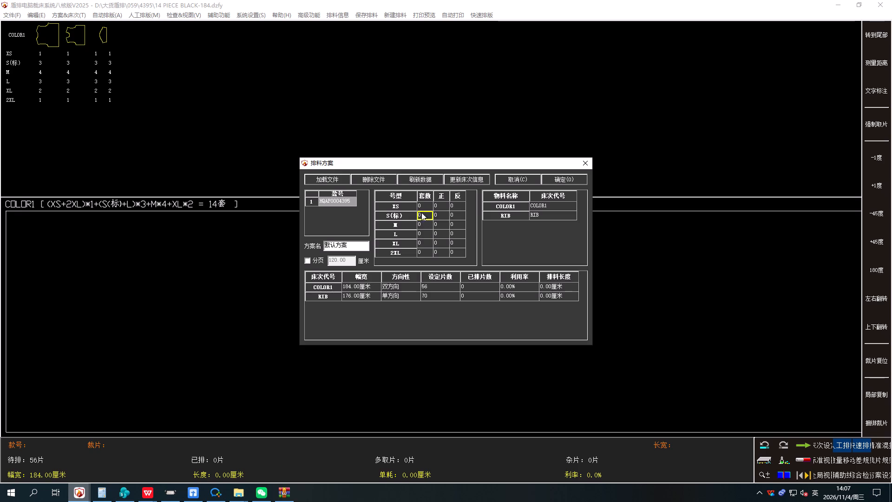
{"action": "left_click", "coordinate": [422, 205]}
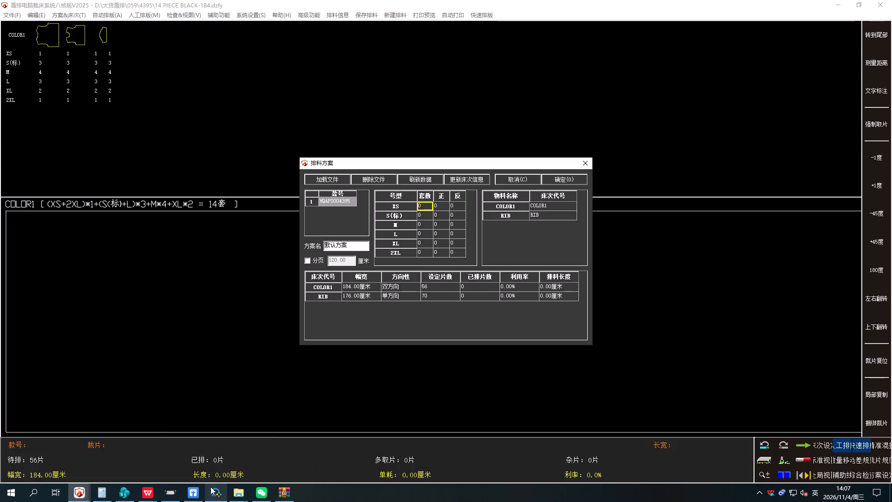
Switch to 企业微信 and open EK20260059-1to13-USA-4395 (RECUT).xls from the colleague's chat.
{"action": "left_click", "coordinate": [219, 493]}
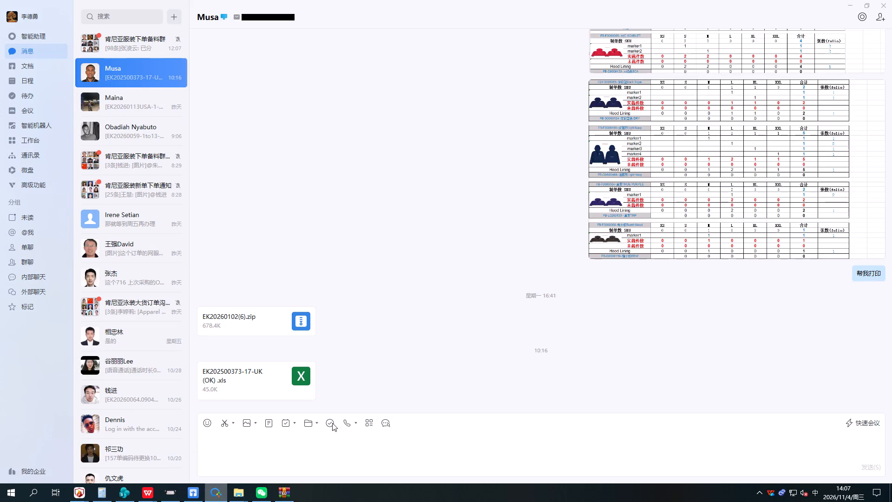
{"action": "scroll", "coordinate": [331, 423], "scroll_direction": "down", "scroll_amount": 4}
{"action": "left_click", "coordinate": [115, 140]}
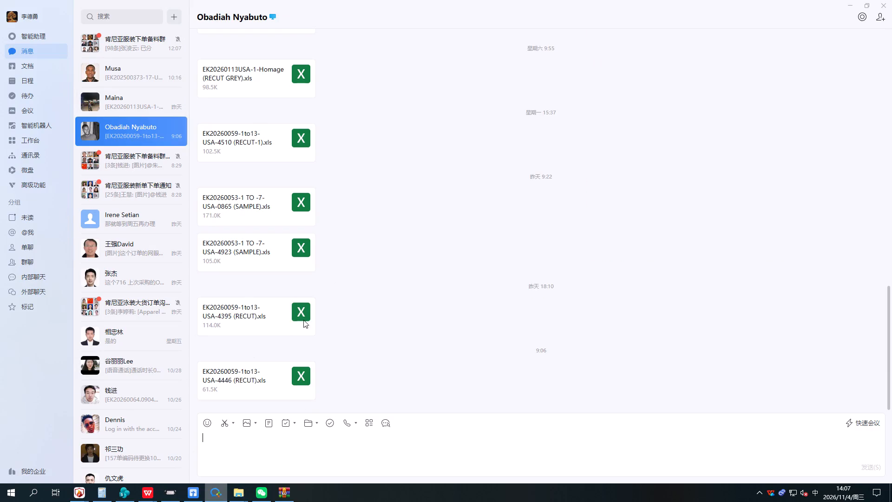
{"action": "double_click", "coordinate": [242, 319]}
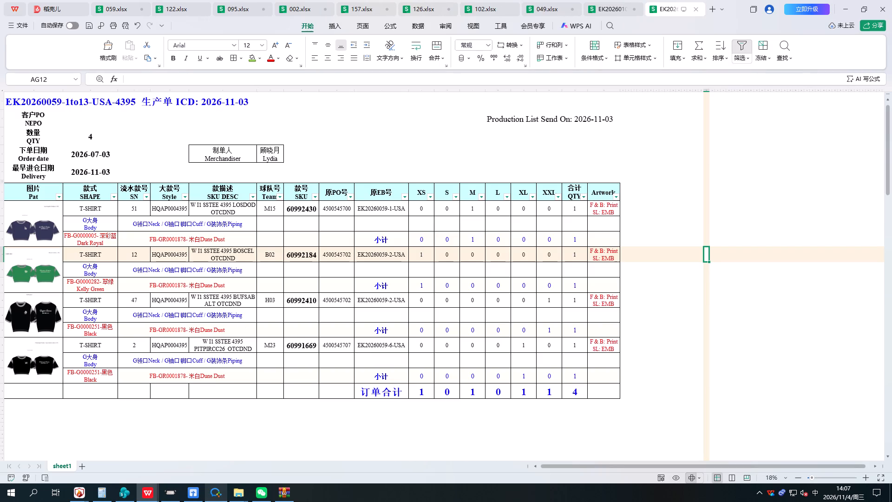
Check the first order's M quantity and copy its body fabric label, FB-G0000005- 深彩蓝Dark Royal.
{"action": "left_click", "coordinate": [477, 242]}
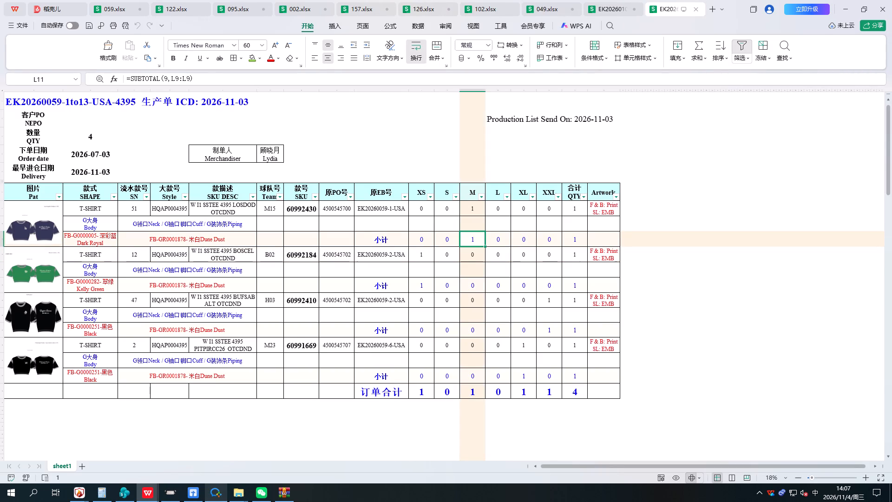
{"action": "left_click", "coordinate": [88, 244]}
{"action": "right_click", "coordinate": [88, 244]}
{"action": "left_click", "coordinate": [98, 13]}
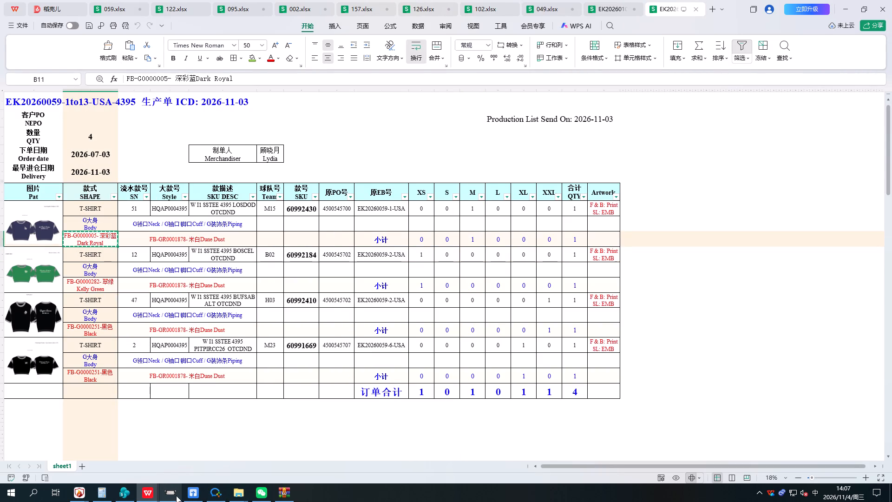
Return to the 14 PIECE BLACK-184 marker in 盾排 and apply a scheme with the M set count at 1.
{"action": "left_click", "coordinate": [73, 493]}
{"action": "left_click", "coordinate": [129, 455]}
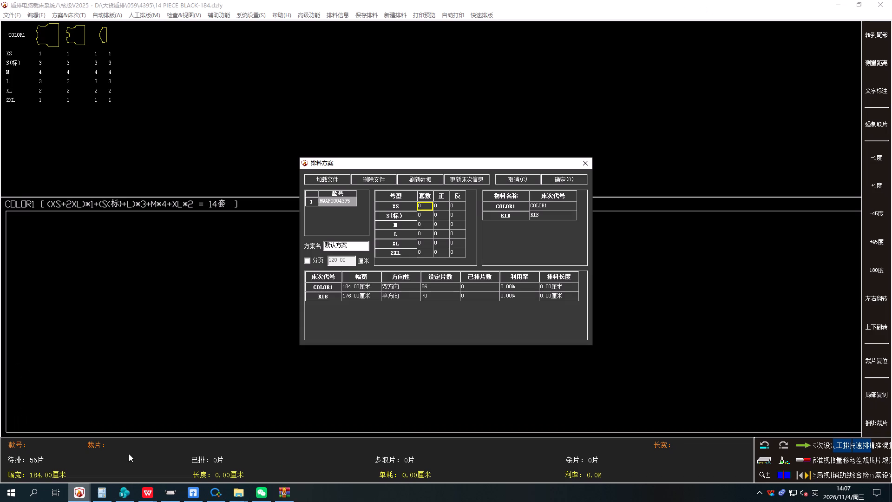
{"action": "left_click", "coordinate": [420, 225]}
{"action": "key", "text": "1"}
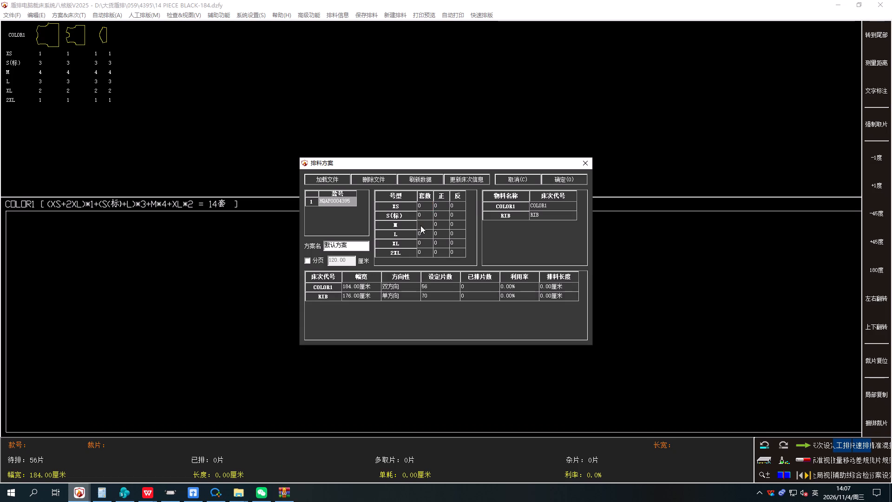
{"action": "left_click", "coordinate": [564, 178]}
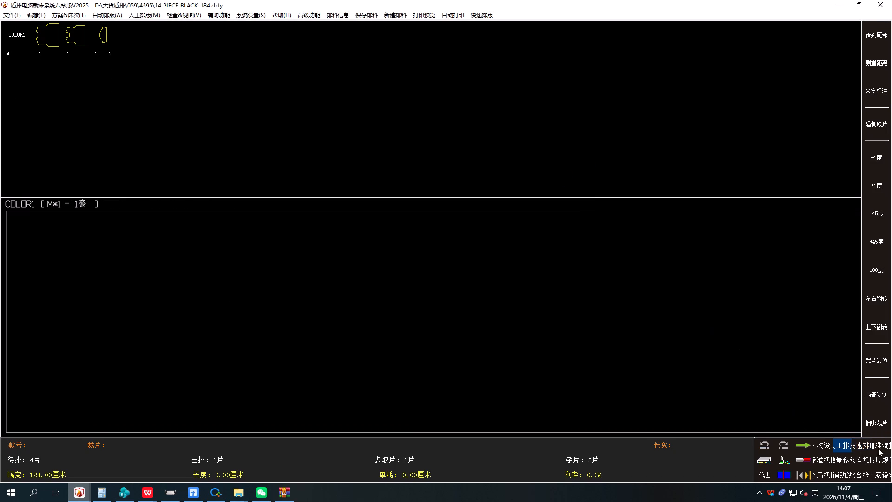
Quick-nest the M pieces automatically on the COLOR1 marker and stop the nesting run early.
{"action": "left_click", "coordinate": [865, 443]}
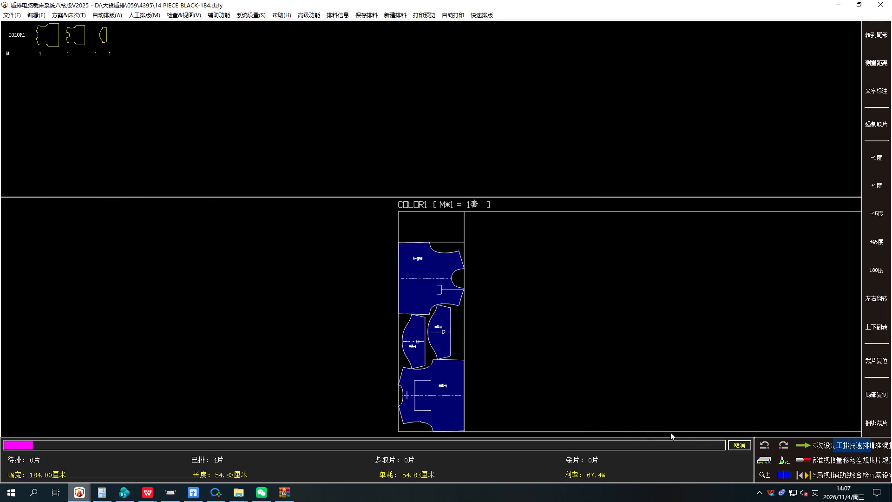
{"action": "double_click", "coordinate": [739, 442]}
{"action": "double_click", "coordinate": [737, 444]}
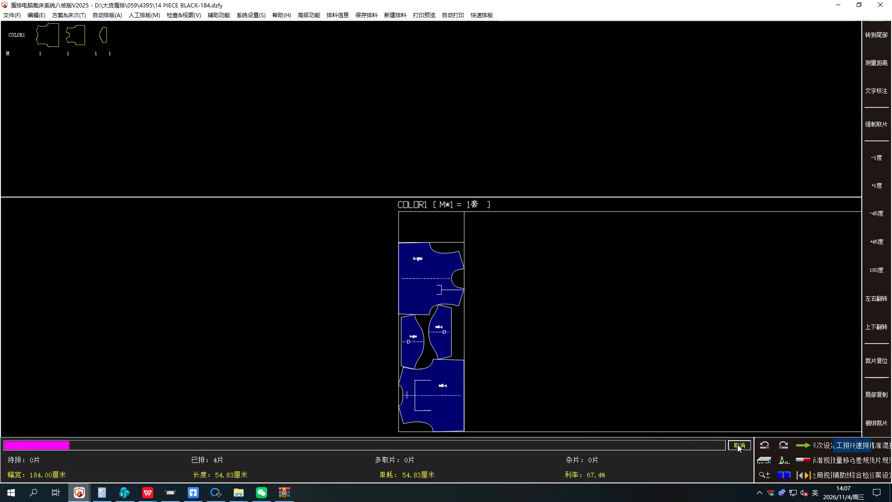
{"action": "double_click", "coordinate": [737, 444]}
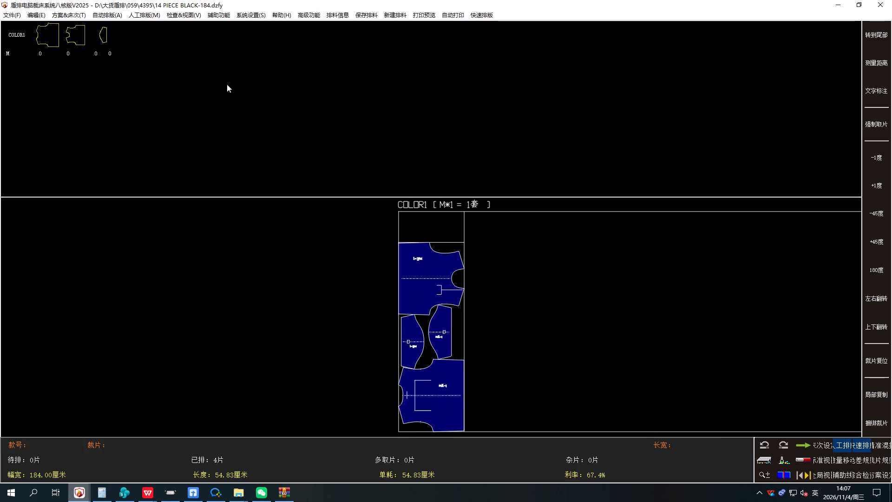
Annotate the uppermost body piece in the marker with the copied text FB-G0000005- 深彩蓝Dark Royal.
{"action": "left_click", "coordinate": [225, 16]}
{"action": "left_click", "coordinate": [261, 70]}
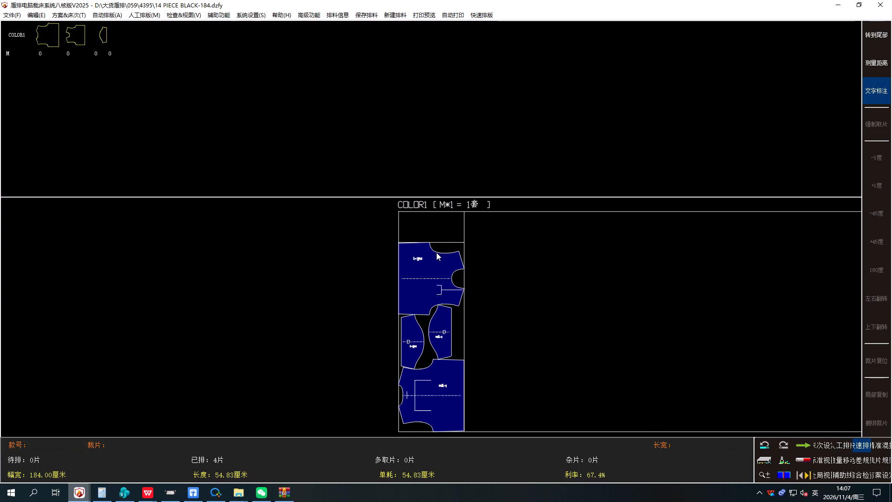
{"action": "left_click_drag", "start_coordinate": [450, 259], "coordinate": [442, 259]}
{"action": "left_click", "coordinate": [442, 259]}
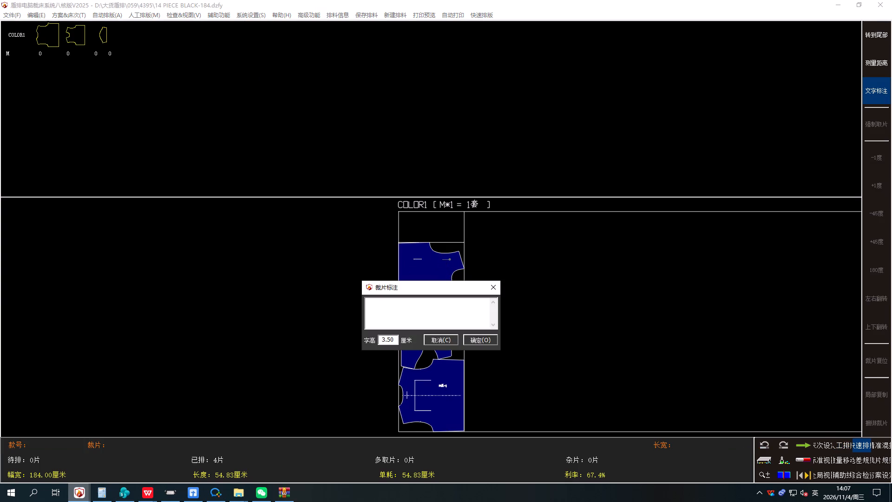
{"action": "right_click", "coordinate": [400, 309]}
{"action": "left_click", "coordinate": [431, 350]}
{"action": "left_click", "coordinate": [475, 337]}
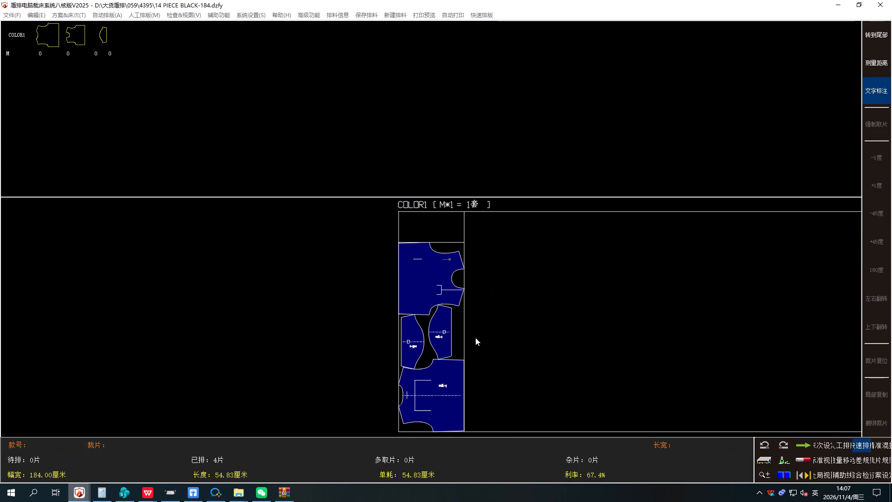
Output the M marker as a plot file to D:\PLT with the 信息 output content turned off.
{"action": "key", "text": "p"}
{"action": "key", "text": "ctrl+p"}
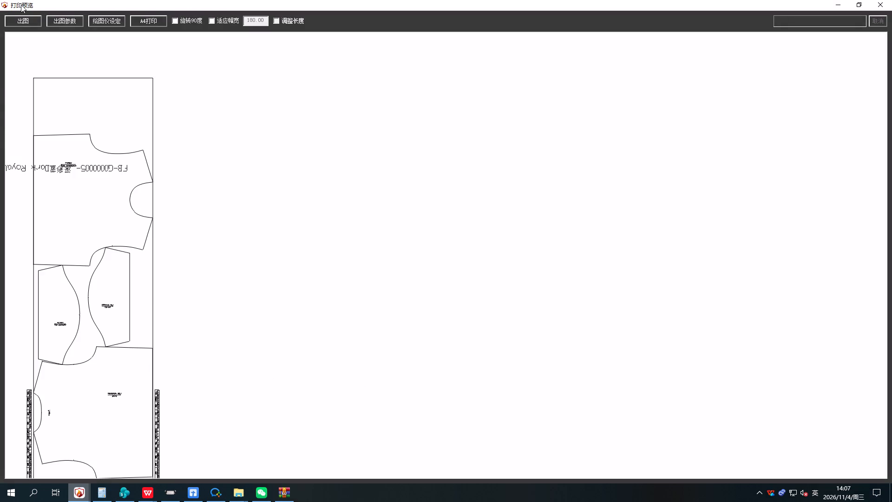
{"action": "left_click", "coordinate": [23, 16]}
{"action": "left_click", "coordinate": [436, 286]}
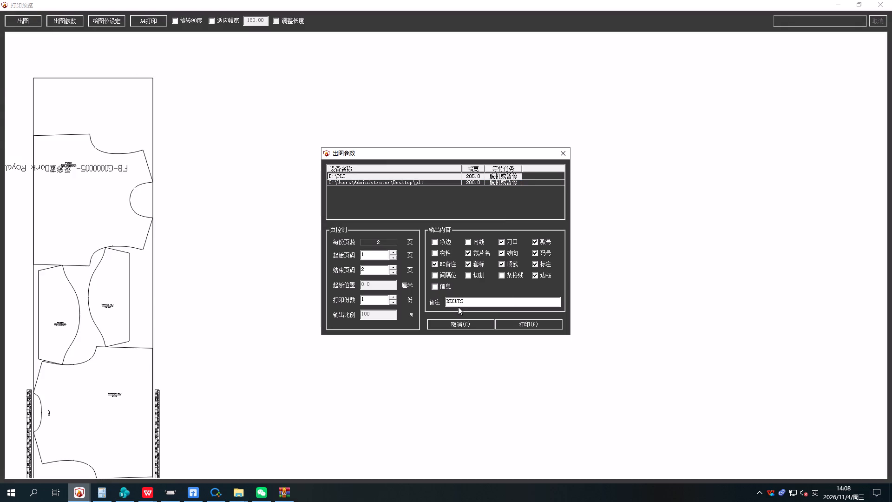
{"action": "left_click", "coordinate": [542, 323]}
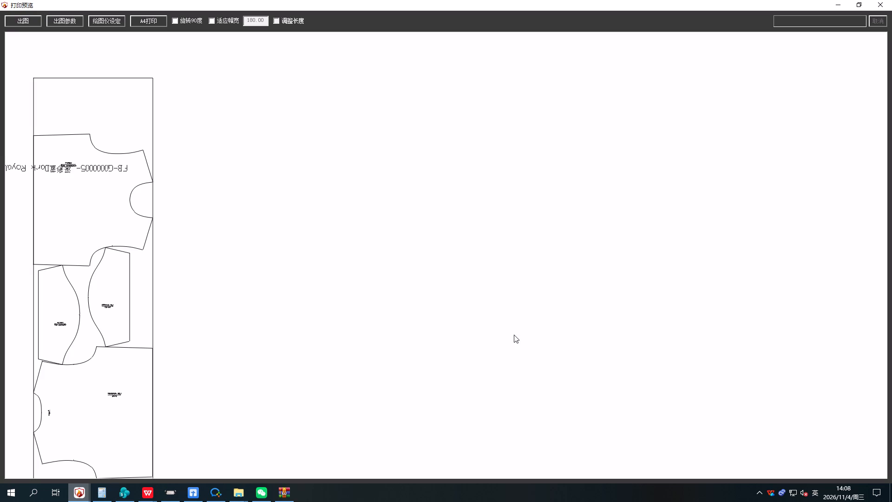
In 喷墨绘图中心, add HQAP0004395-默认方案-COLOR1-(4).plt and start plotting it, then return to 盾排 and close the print preview.
{"action": "left_click", "coordinate": [165, 490]}
{"action": "left_click", "coordinate": [12, 33]}
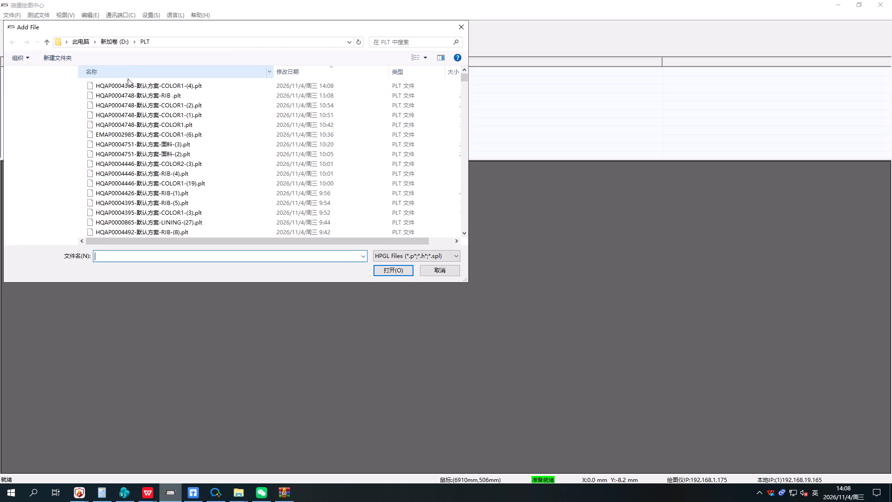
{"action": "left_click", "coordinate": [129, 80]}
{"action": "double_click", "coordinate": [130, 81]}
{"action": "left_click", "coordinate": [72, 36]}
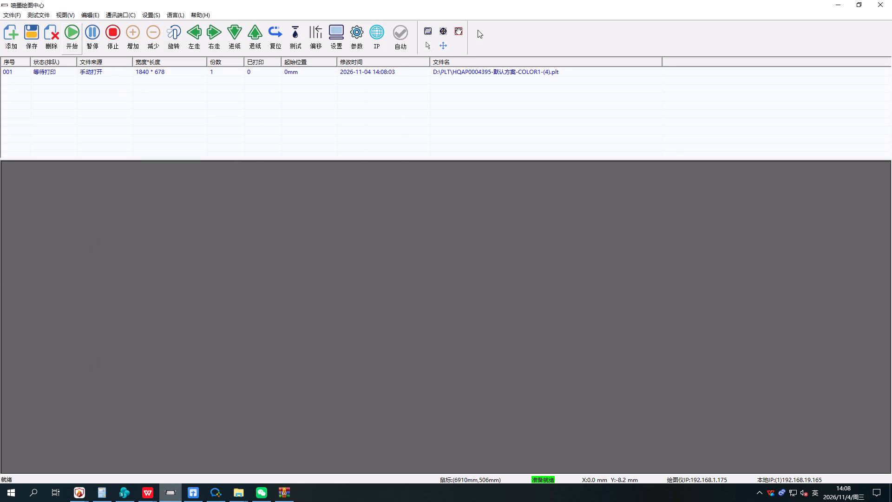
{"action": "left_click", "coordinate": [832, 3]}
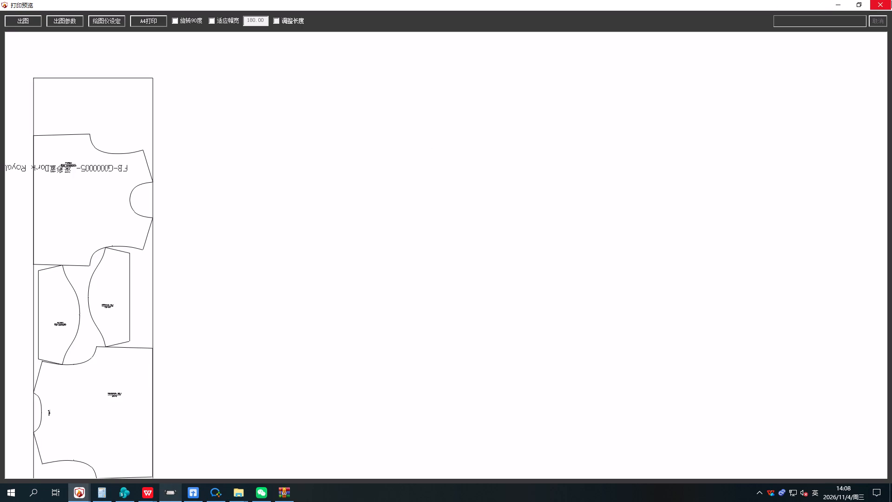
{"action": "left_click", "coordinate": [891, 0]}
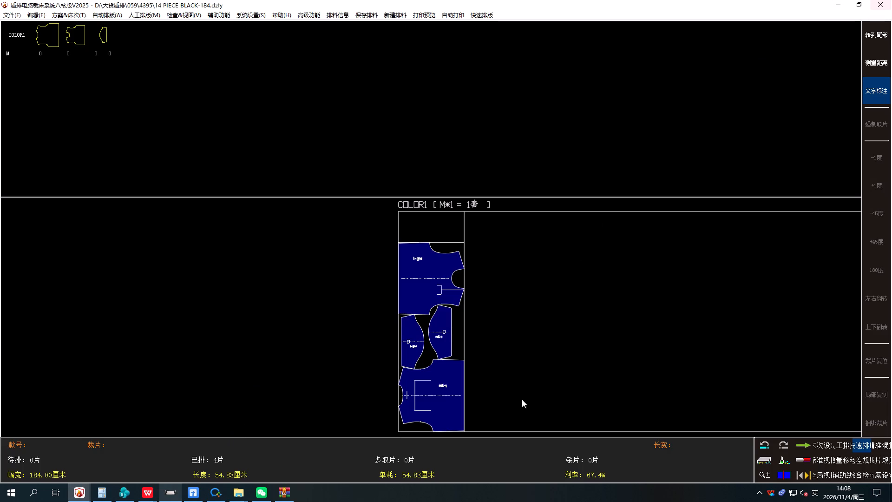
Clear the placed M pieces from the marker and set the scheme's M set count to 0.
{"action": "left_click", "coordinate": [765, 457]}
{"action": "left_click", "coordinate": [882, 474]}
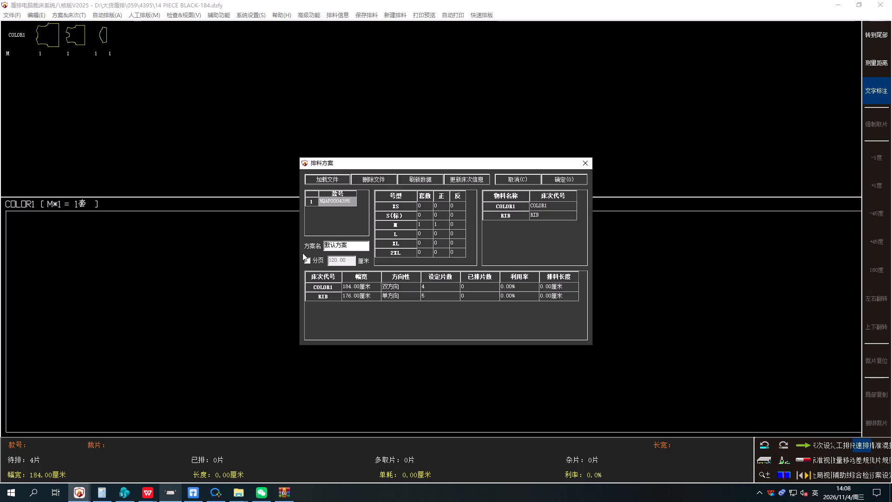
{"action": "left_click", "coordinate": [421, 220]}
{"action": "left_click", "coordinate": [423, 224]}
{"action": "key", "text": "0"}
In the 4395 recut order sheet, copy the fabric label FB-G0000282- 翠绿Kelly Green and check its XS quantity.
{"action": "left_click", "coordinate": [149, 493]}
{"action": "left_click", "coordinate": [877, 461]}
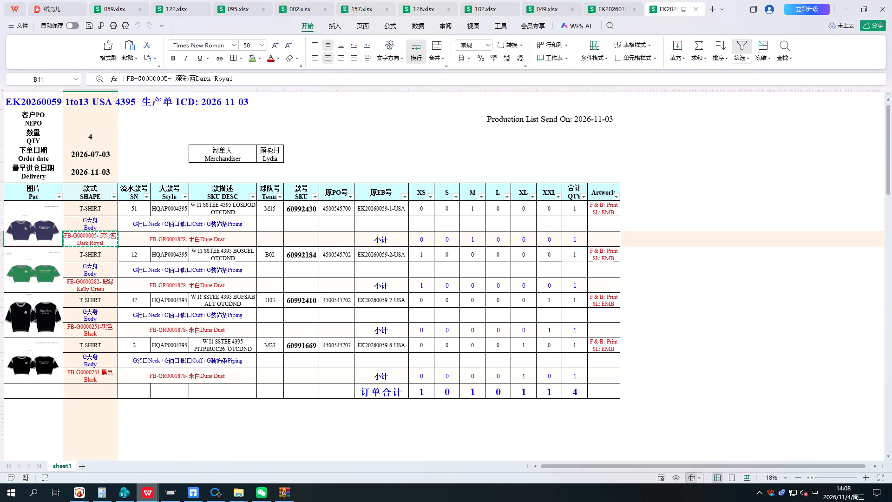
{"action": "left_click", "coordinate": [478, 241]}
{"action": "left_click", "coordinate": [92, 286]}
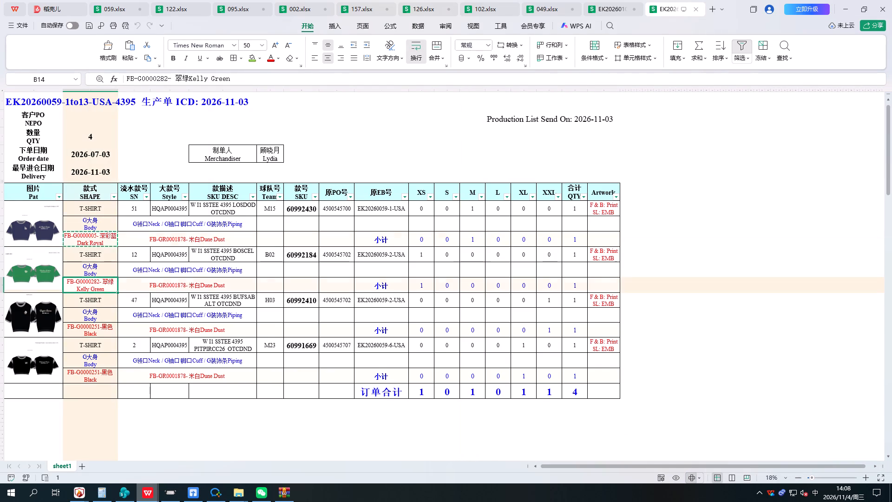
{"action": "right_click", "coordinate": [92, 286]}
{"action": "left_click", "coordinate": [98, 13]}
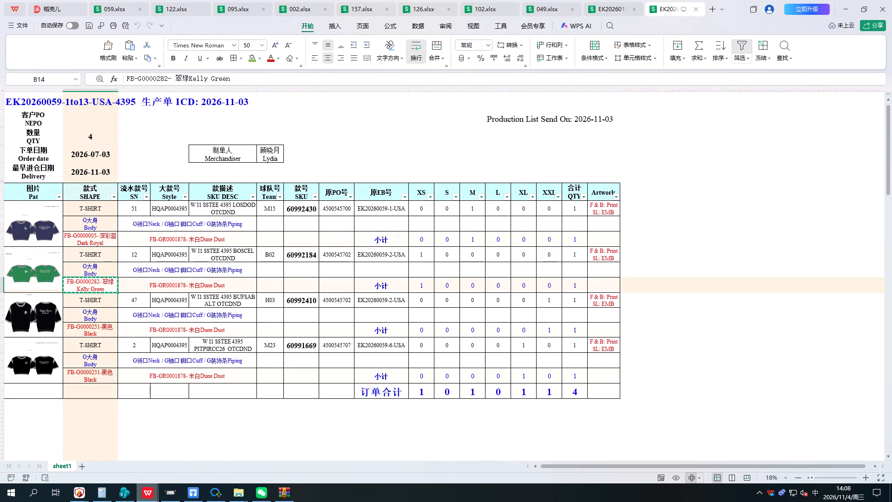
{"action": "left_click", "coordinate": [433, 284]}
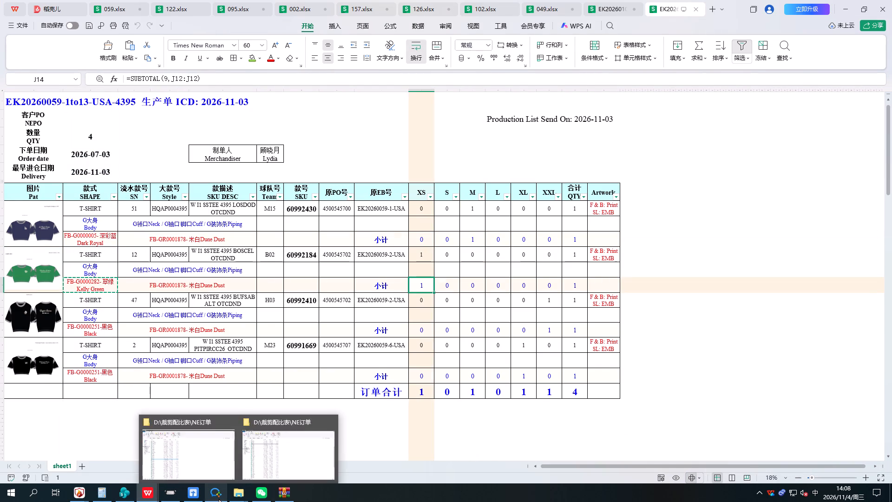
Return to the 14 PIECE BLACK-184 marker in 盾排 and apply a scheme with the XS set count at 1.
{"action": "left_click", "coordinate": [76, 493]}
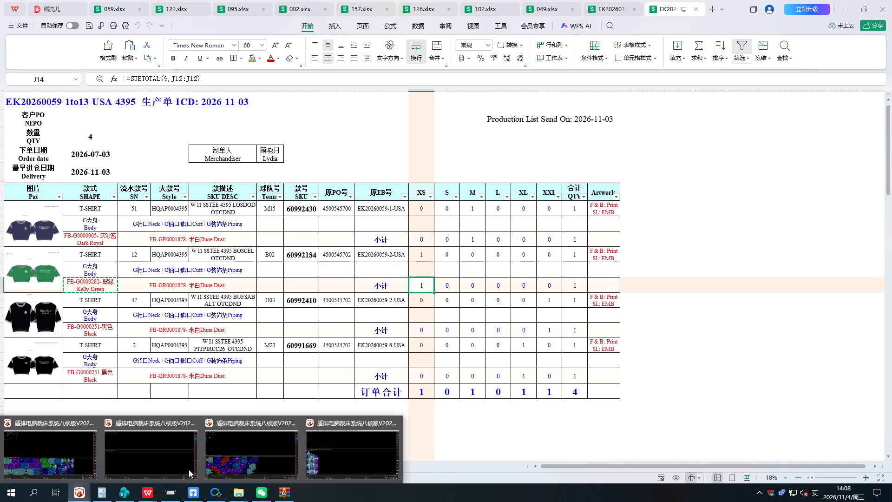
{"action": "left_click", "coordinate": [137, 460]}
{"action": "left_click", "coordinate": [426, 208]}
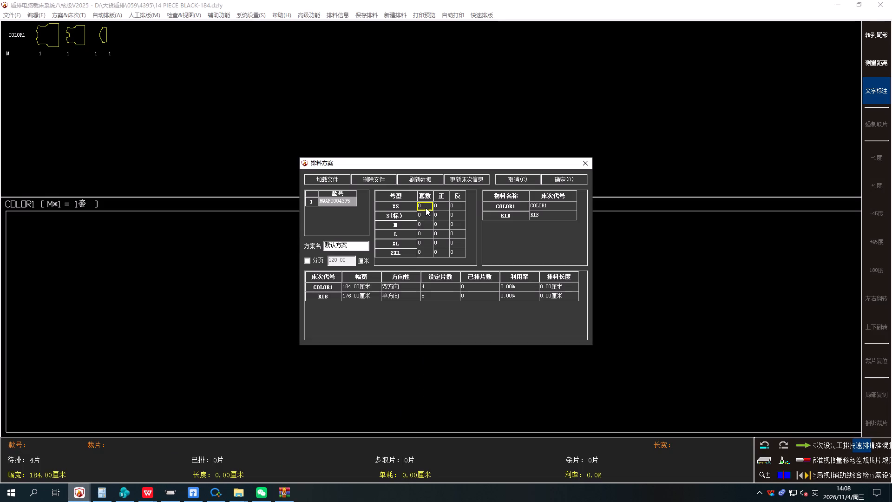
{"action": "key", "text": "1"}
{"action": "left_click_drag", "start_coordinate": [551, 177], "coordinate": [557, 177]}
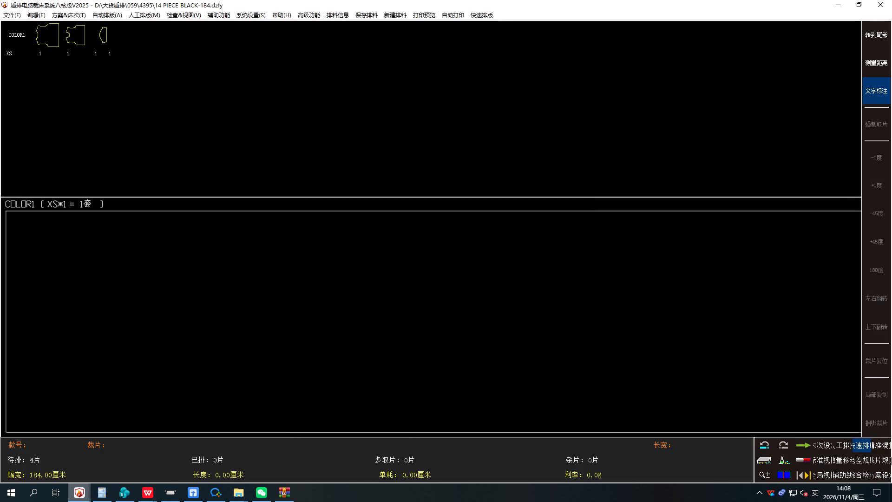
Quick-nest the XS pieces into the COLOR1 marker and end the nesting run.
{"action": "left_click", "coordinate": [854, 442]}
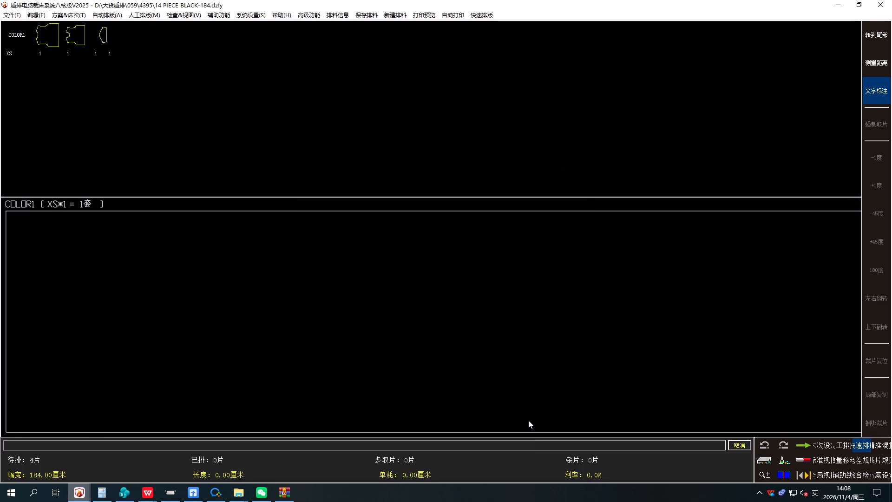
{"action": "double_click", "coordinate": [740, 445]}
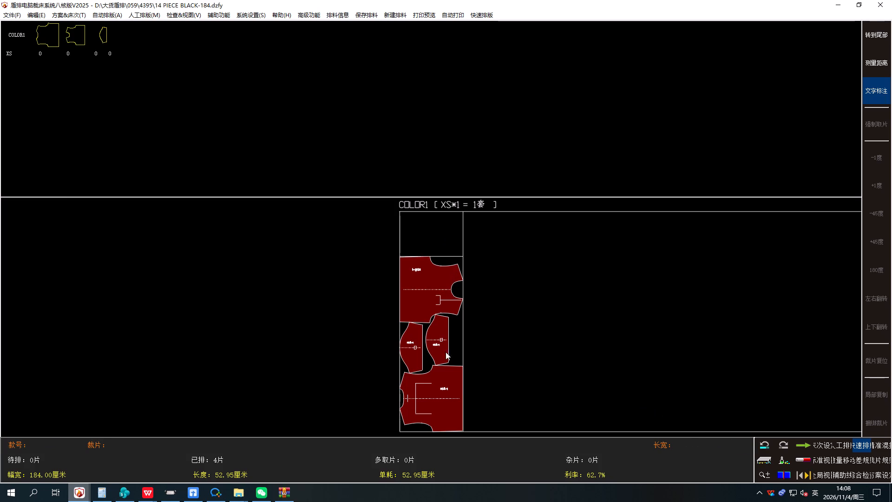
Annotate the upper body piece of the XS marker with the copied label FB-G0000282- 翠绿Kelly Green.
{"action": "left_click_drag", "start_coordinate": [457, 304], "coordinate": [452, 304]}
{"action": "left_click", "coordinate": [452, 304]}
{"action": "right_click", "coordinate": [451, 303]}
{"action": "left_click", "coordinate": [474, 343]}
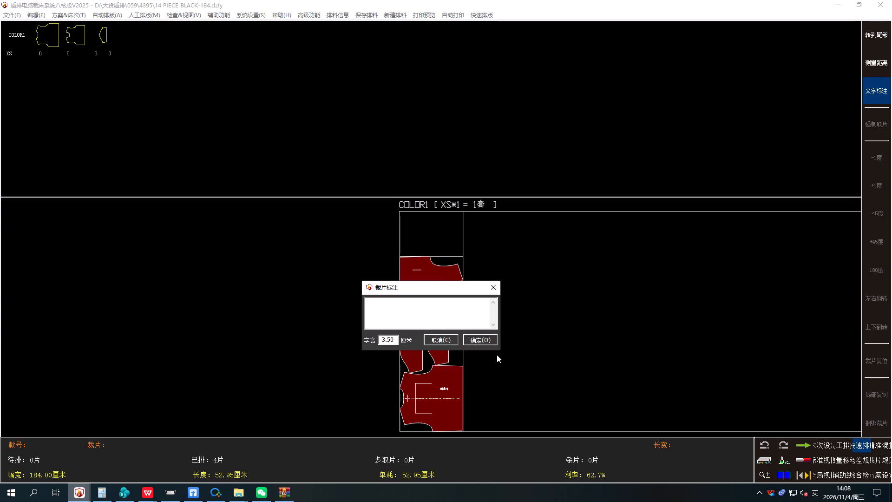
{"action": "left_click", "coordinate": [487, 335]}
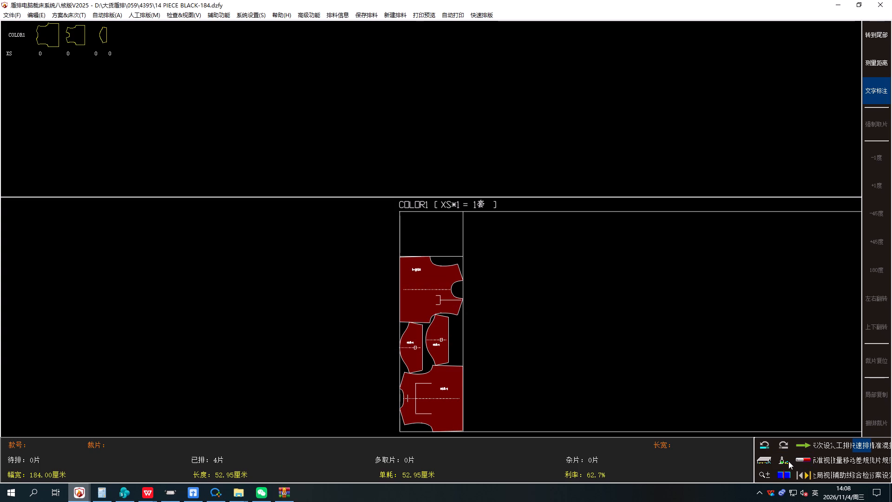
Output the XS marker from the print preview to the D:\PLT device, and close the preview.
{"action": "left_click", "coordinate": [820, 462]}
{"action": "key", "text": "ctrl+p"}
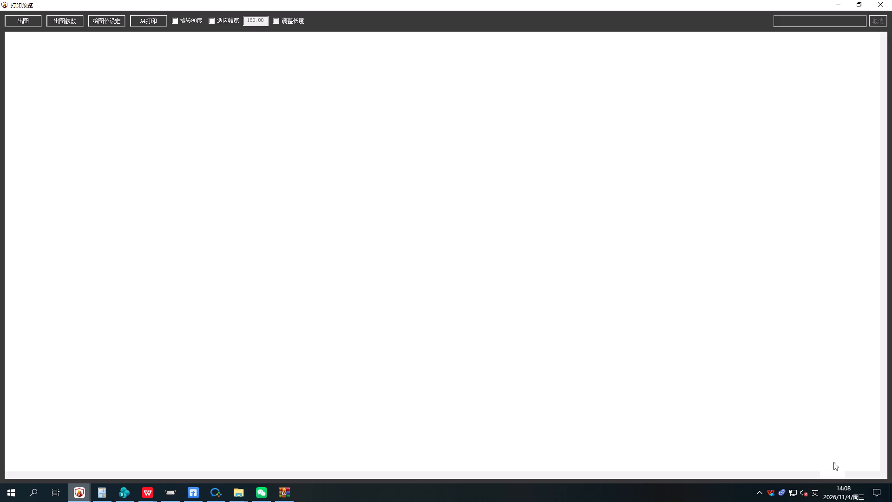
{"action": "left_click", "coordinate": [21, 16]}
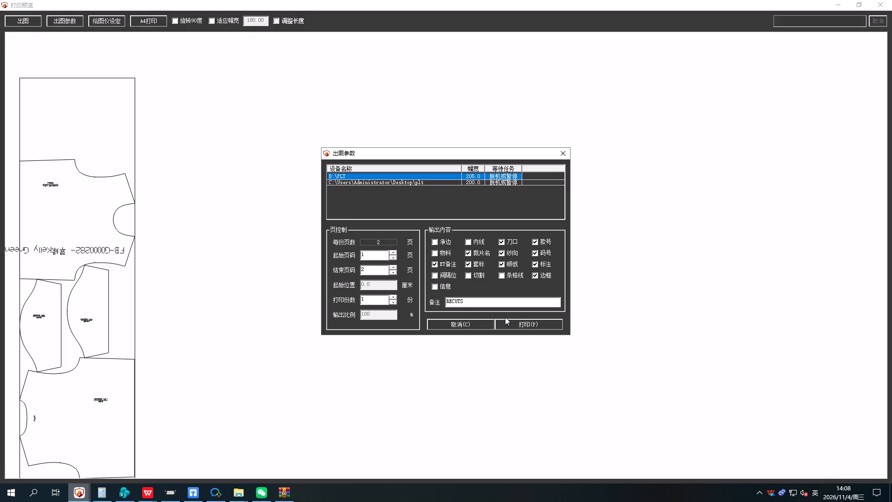
{"action": "left_click", "coordinate": [523, 324]}
{"action": "left_click", "coordinate": [891, 0]}
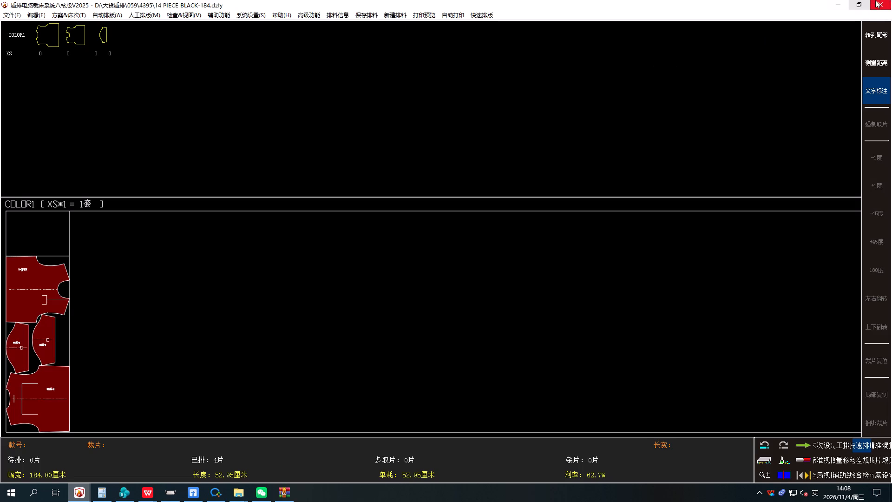
Clear the placed XS pieces from the marker and set the scheme's XS set count to 0.
{"action": "left_click", "coordinate": [763, 461]}
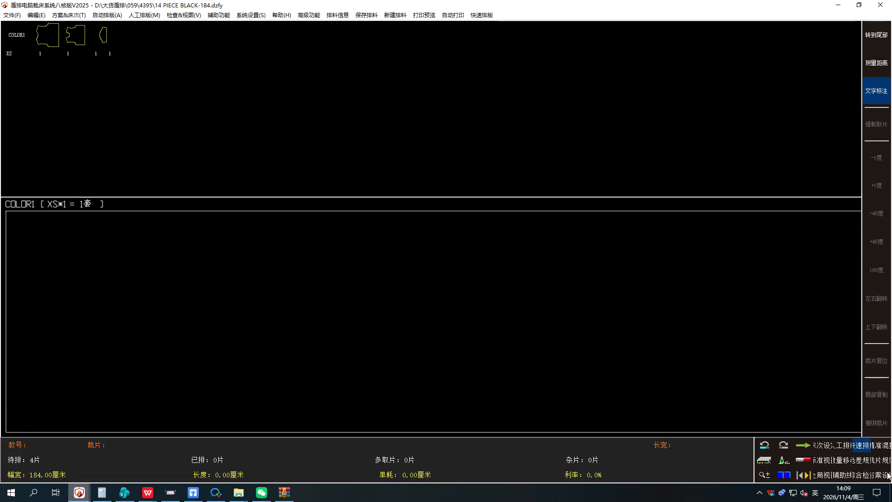
{"action": "double_click", "coordinate": [891, 474]}
{"action": "left_click", "coordinate": [889, 473]}
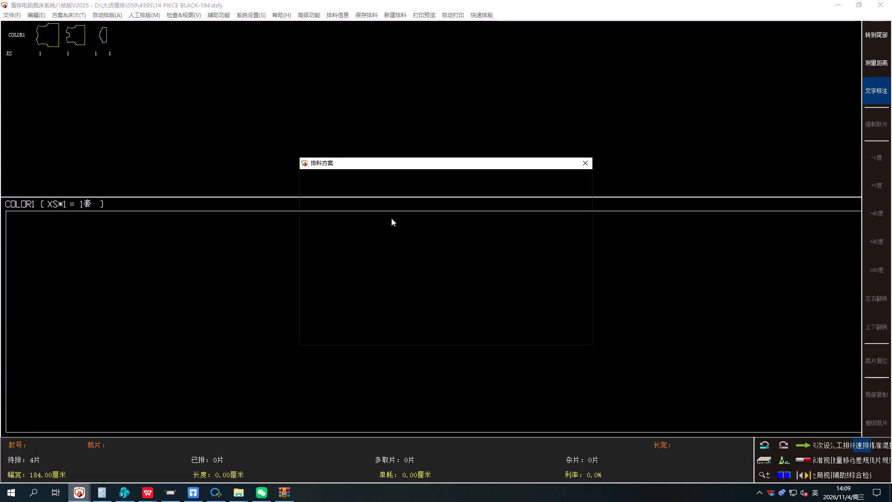
{"action": "left_click", "coordinate": [424, 205]}
{"action": "key", "text": "0"}
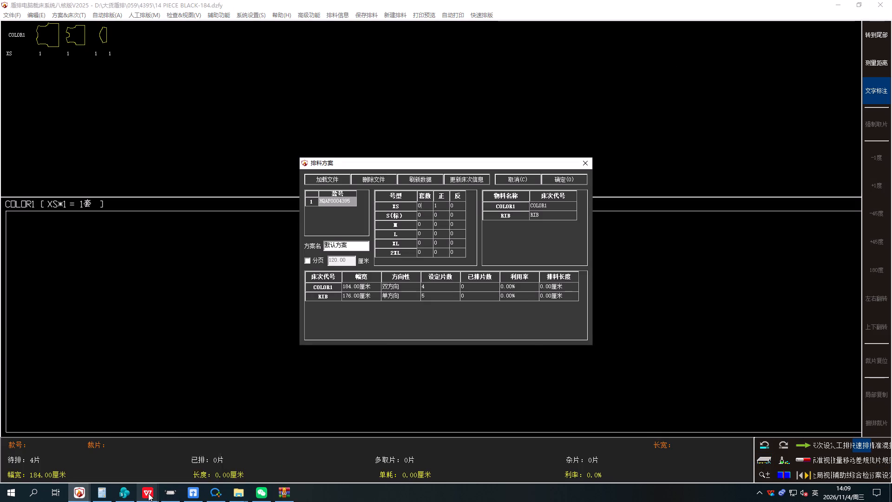
In the 4395 recut order sheet, copy the fabric label FB-G0000251-黑色Black and check the XL and XXL quantities of both black styles.
{"action": "left_click", "coordinate": [148, 493]}
{"action": "left_click", "coordinate": [810, 460]}
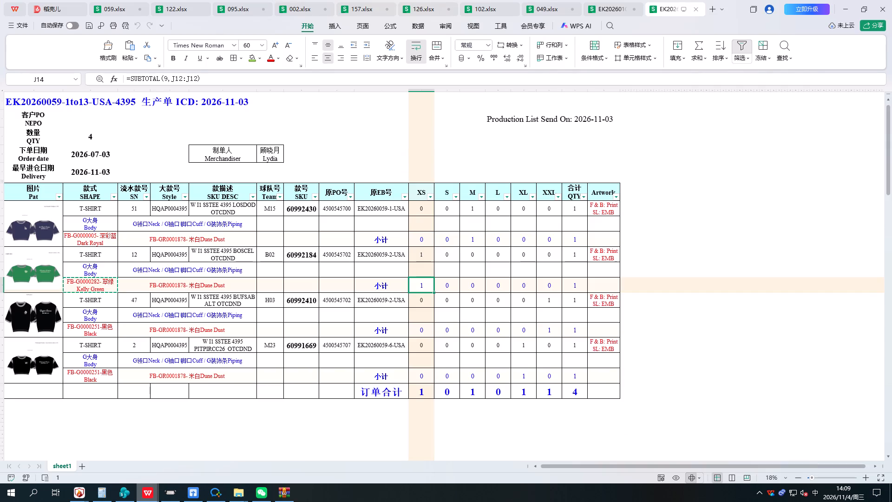
{"action": "left_click", "coordinate": [91, 326]}
{"action": "right_click", "coordinate": [90, 331]}
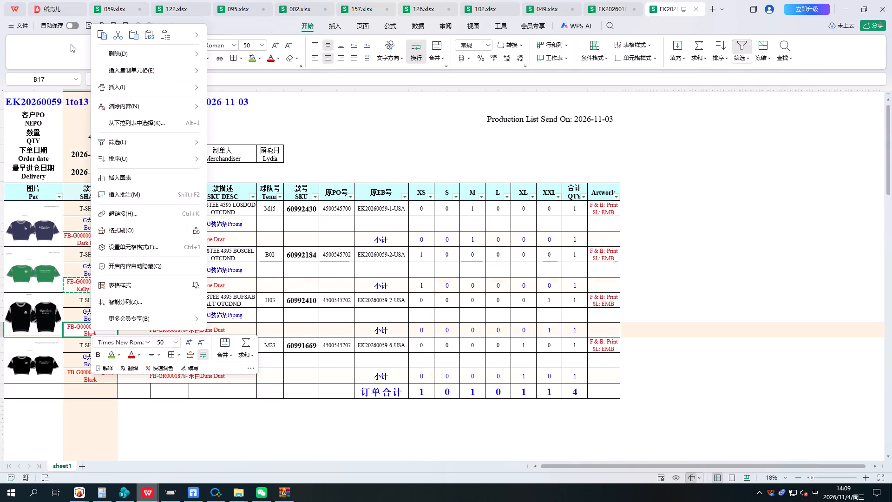
{"action": "left_click", "coordinate": [107, 39]}
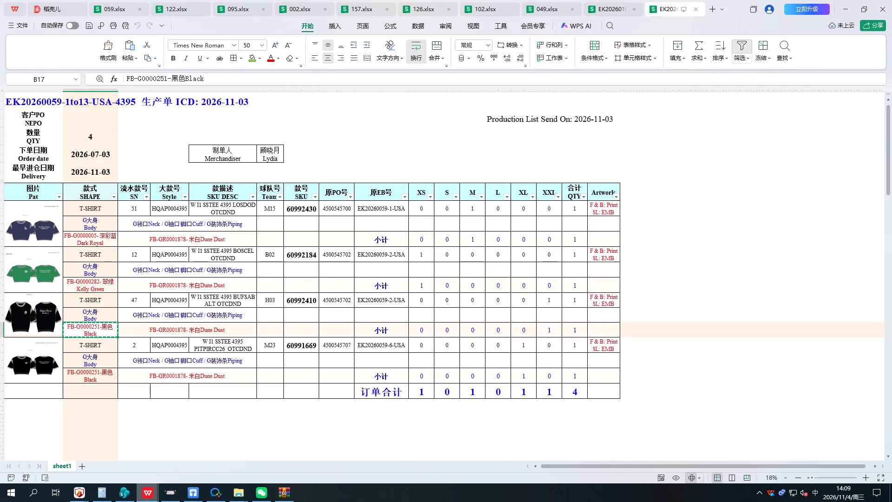
{"action": "left_click", "coordinate": [555, 328]}
{"action": "left_click", "coordinate": [531, 374]}
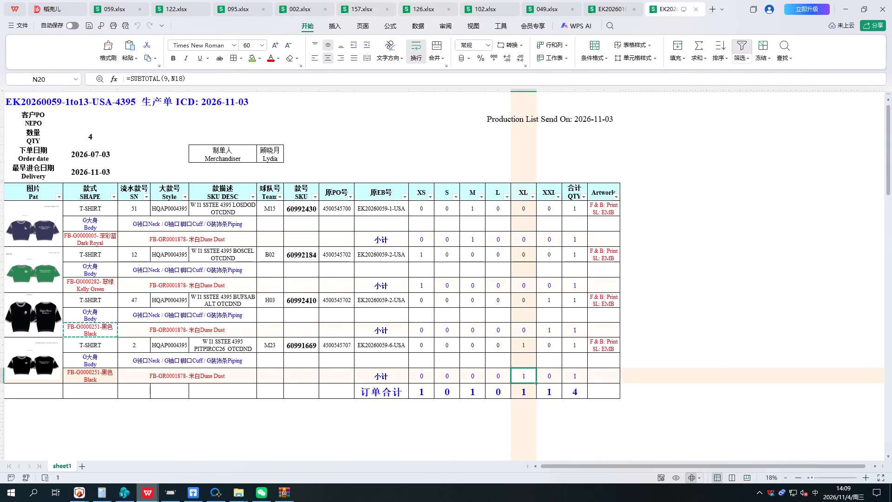
{"action": "left_click", "coordinate": [552, 333]}
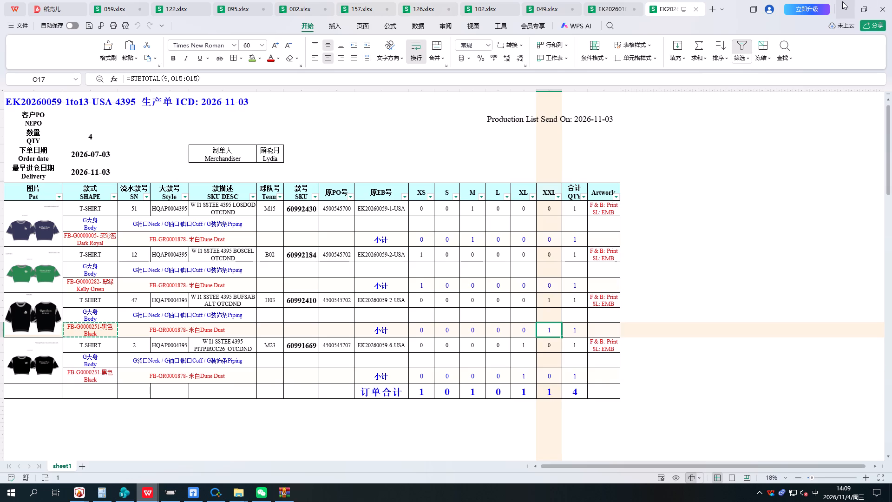
Return to 盾排 and apply the scheme with the XL and 2XL set counts at 1 each.
{"action": "left_click", "coordinate": [844, 2]}
{"action": "left_click", "coordinate": [422, 244]}
{"action": "key", "text": "1"}
{"action": "left_click", "coordinate": [422, 249]}
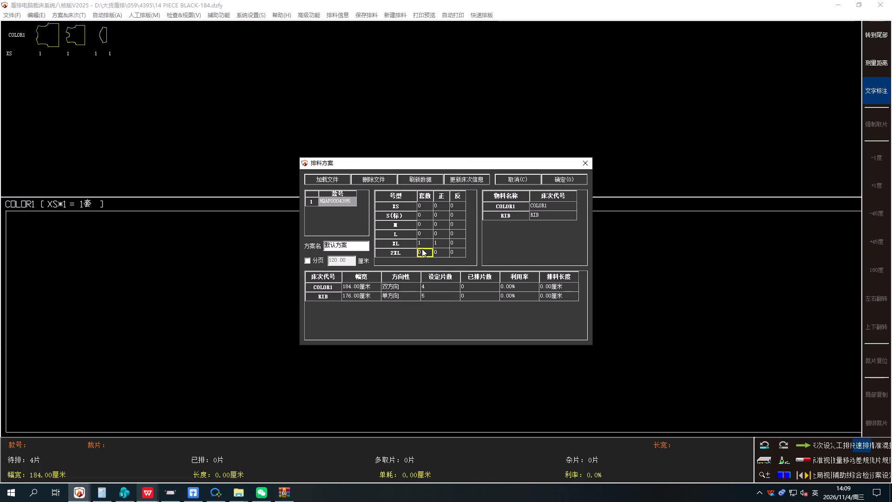
{"action": "key", "text": "1"}
{"action": "left_click", "coordinate": [572, 181]}
Quick-nest the XL and 2XL pieces into the COLOR1 marker and end the nesting run.
{"action": "left_click", "coordinate": [858, 439]}
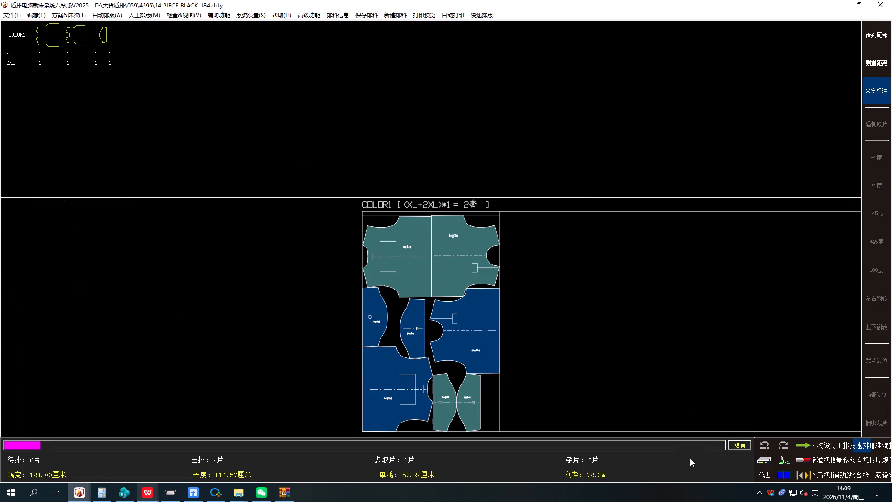
{"action": "left_click", "coordinate": [741, 444]}
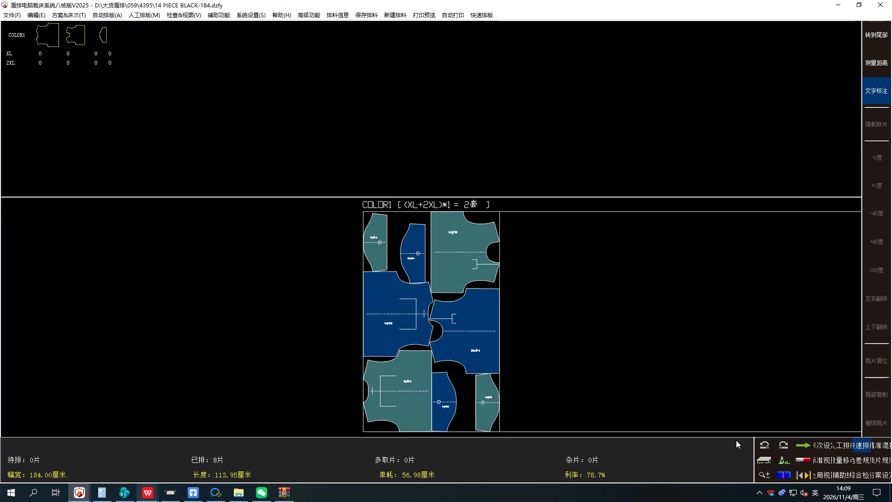
Annotate the body piece at mid-height on the marker's right edge with the copied label FB-G0000251-黑色Black.
{"action": "left_click_drag", "start_coordinate": [492, 310], "coordinate": [488, 308]}
{"action": "left_click", "coordinate": [488, 308]}
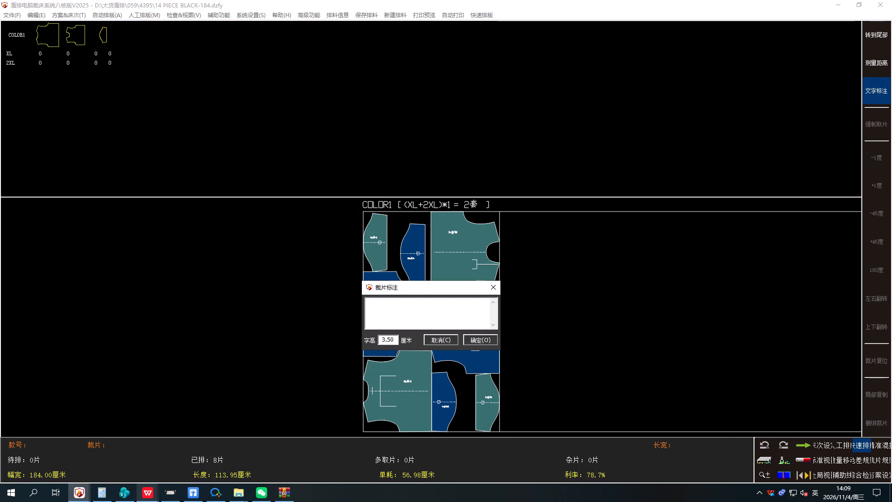
{"action": "right_click", "coordinate": [439, 303]}
{"action": "left_click", "coordinate": [470, 338]}
{"action": "left_click", "coordinate": [470, 340]}
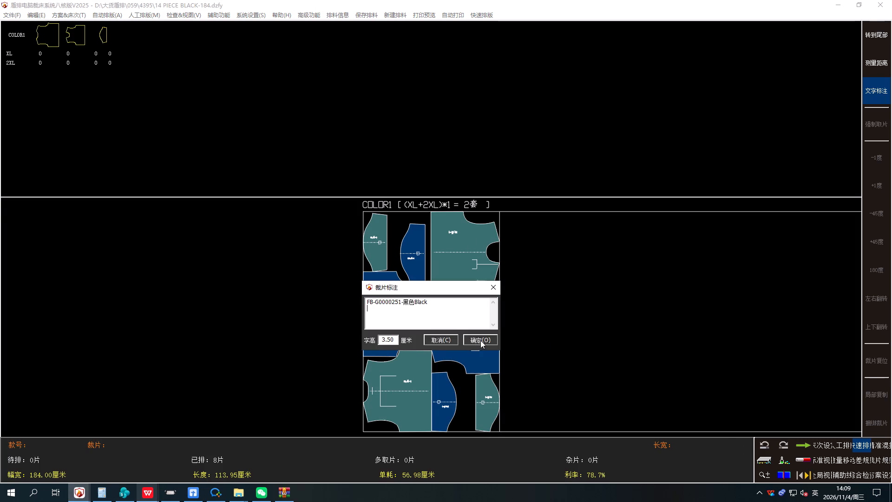
{"action": "left_click", "coordinate": [479, 338]}
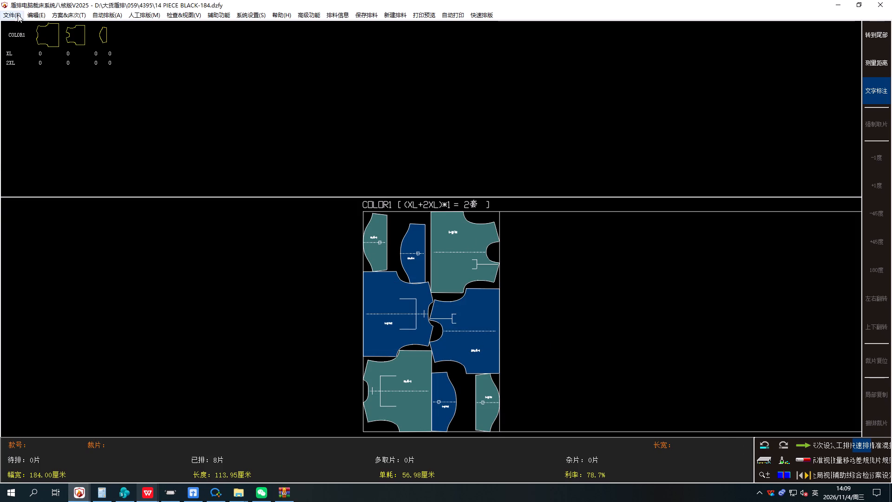
Output the XL and 2XL marker from the print preview to the D:\PLT device, and close the preview.
{"action": "left_click", "coordinate": [18, 14]}
{"action": "left_click", "coordinate": [79, 106]}
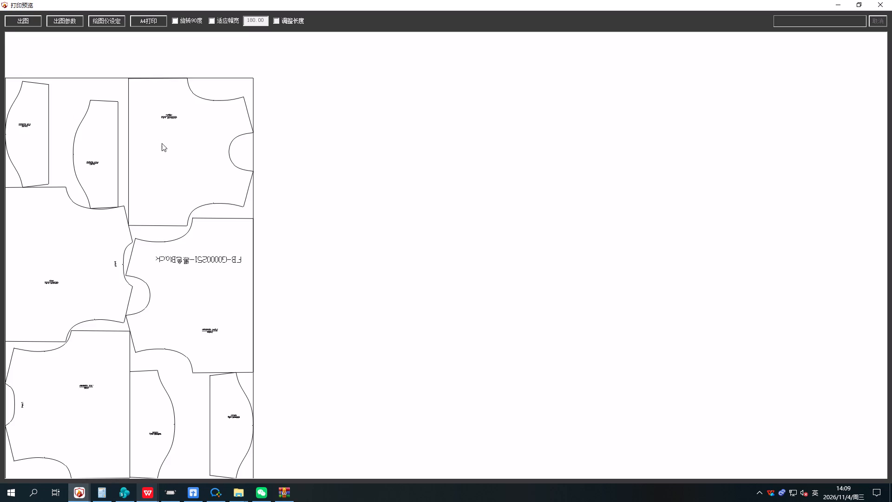
{"action": "left_click", "coordinate": [29, 19]}
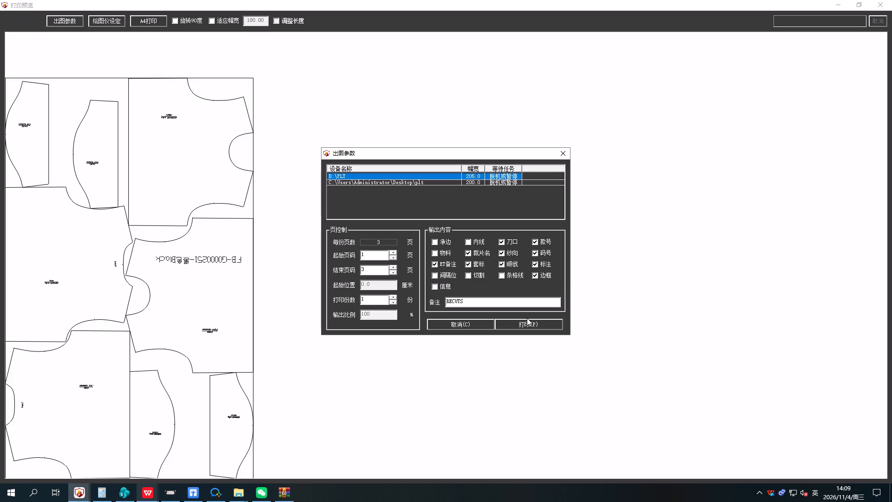
{"action": "left_click", "coordinate": [532, 321]}
{"action": "left_click", "coordinate": [880, 0]}
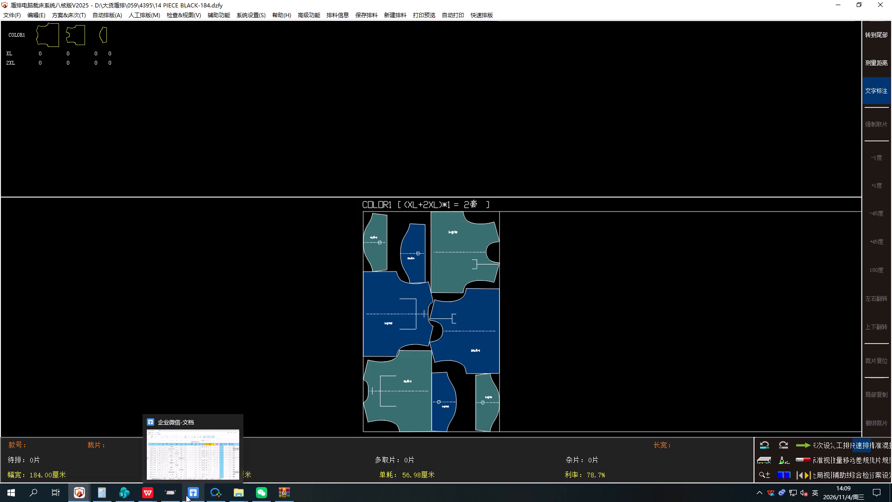
Switch to 喷墨绘图中心 and add HQAP0004395-默认方案-COLOR1-(6).plt and HQAP0004395-默认方案-COLOR1-(5).plt to the job list.
{"action": "left_click", "coordinate": [164, 497]}
{"action": "left_click", "coordinate": [15, 32]}
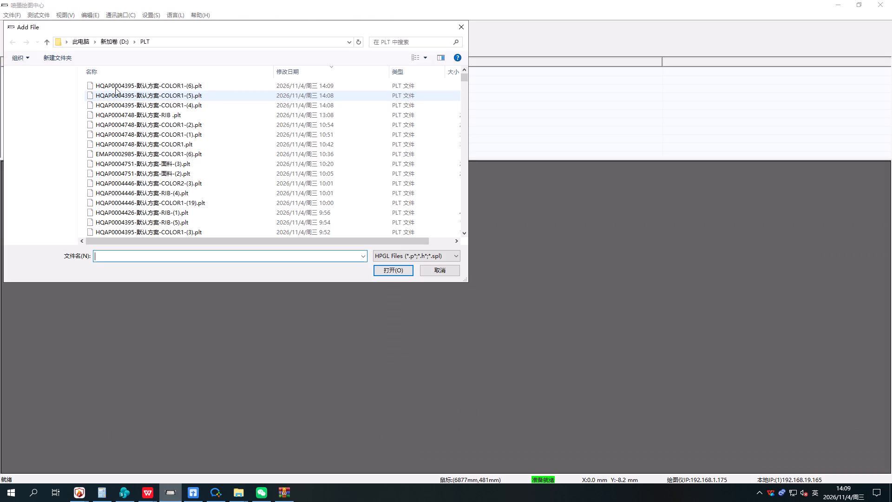
{"action": "left_click_drag", "start_coordinate": [85, 82], "coordinate": [102, 93]}
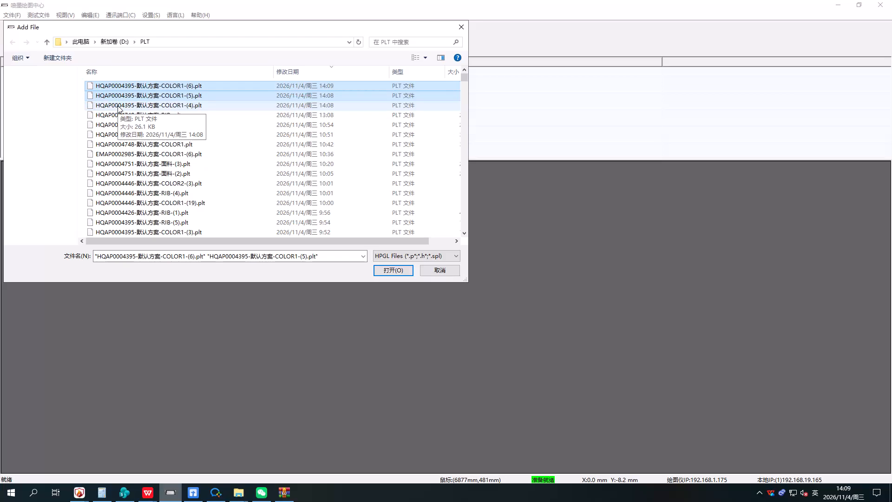
{"action": "key", "text": "Return"}
Start plotting HQAP0004395-默认方案-COLOR1-(6).plt and mark HQAP0004395-默认方案-COLOR1-(5).plt as queued for printing.
{"action": "left_click", "coordinate": [130, 79]}
{"action": "left_click", "coordinate": [139, 71]}
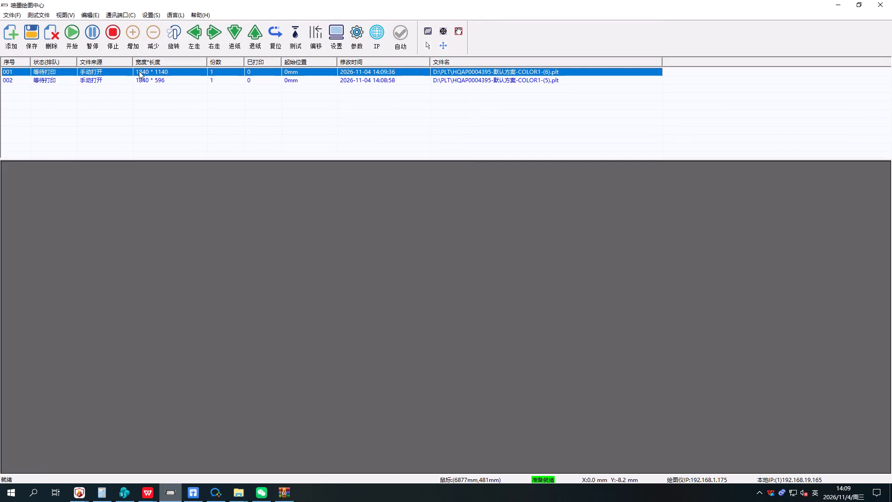
{"action": "left_click", "coordinate": [77, 34]}
{"action": "left_click", "coordinate": [115, 79]}
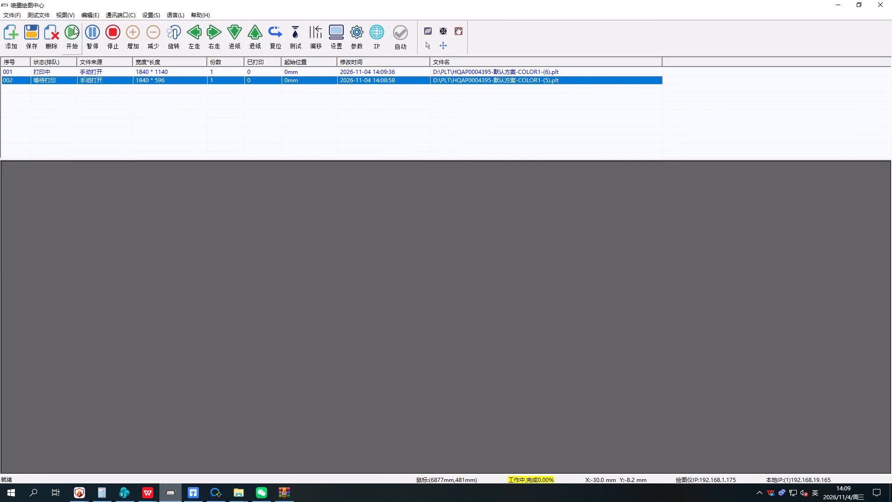
{"action": "left_click", "coordinate": [72, 28]}
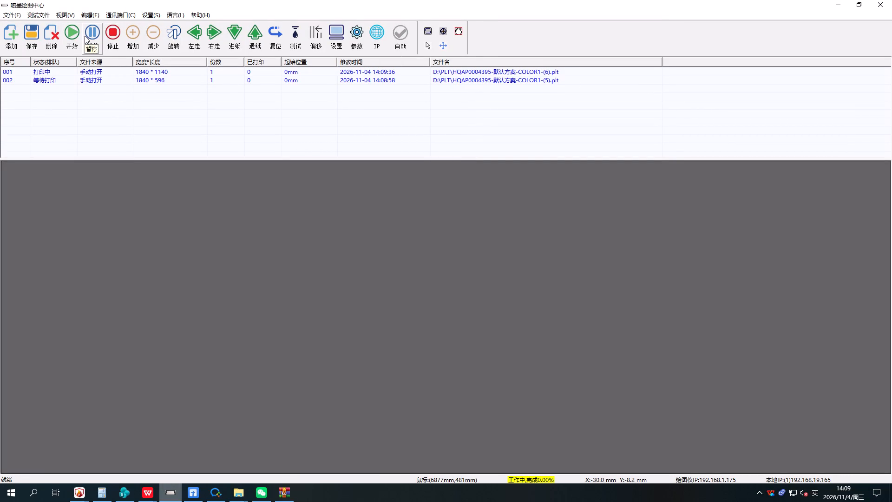
{"action": "right_click", "coordinate": [101, 79]}
{"action": "left_click", "coordinate": [140, 126]}
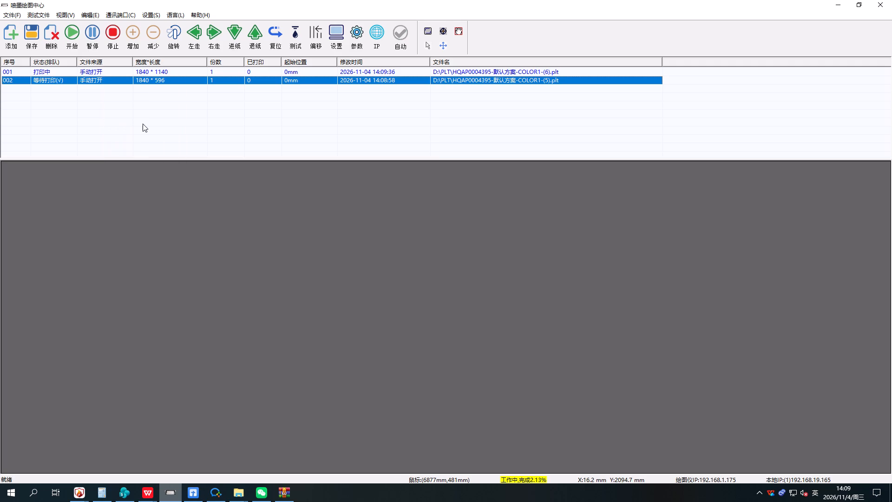
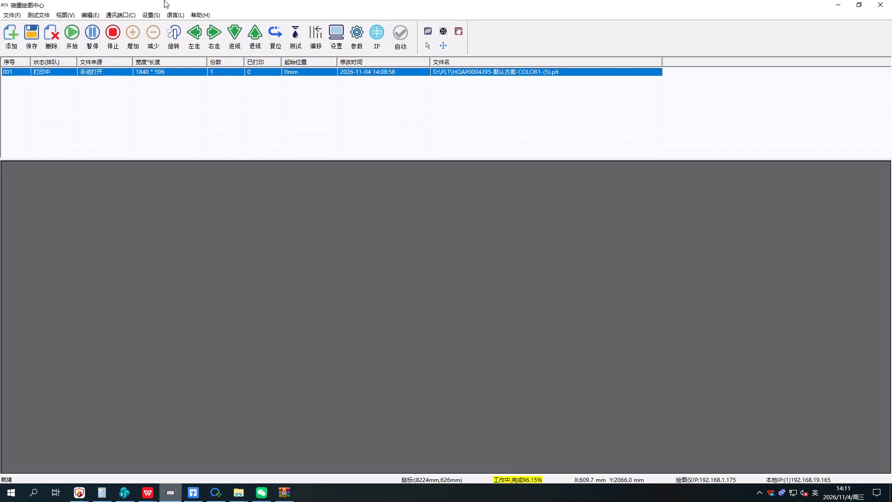
Switch back to 盾排 and start a new marker, discarding the current marker's unsaved data.
{"action": "left_click", "coordinate": [834, 0]}
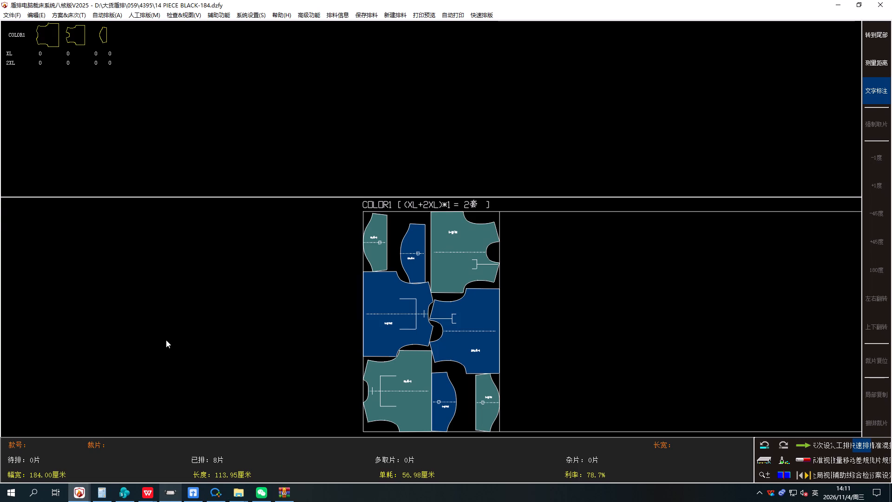
{"action": "left_click", "coordinate": [9, 15]}
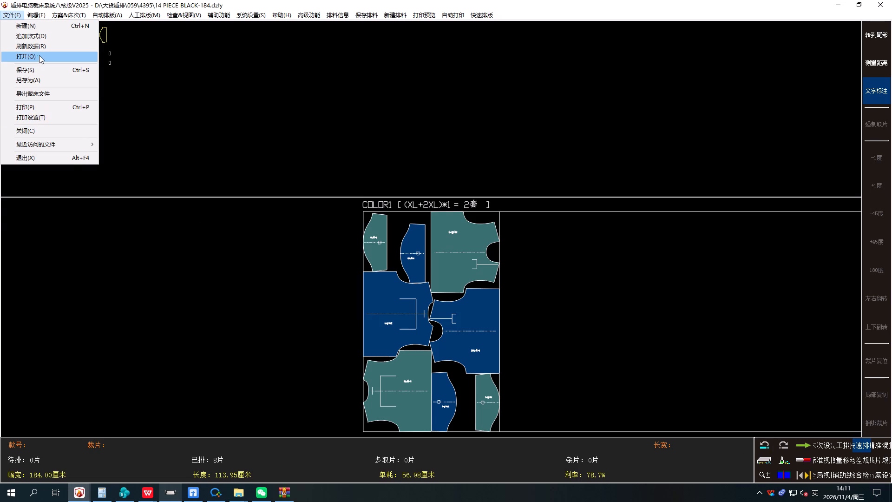
{"action": "left_click", "coordinate": [46, 30]}
{"action": "left_click", "coordinate": [455, 271]}
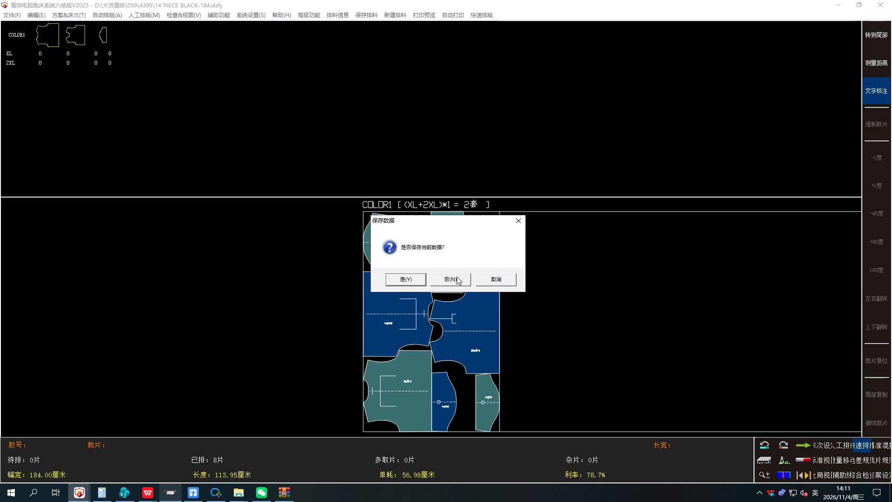
{"action": "left_click", "coordinate": [457, 277]}
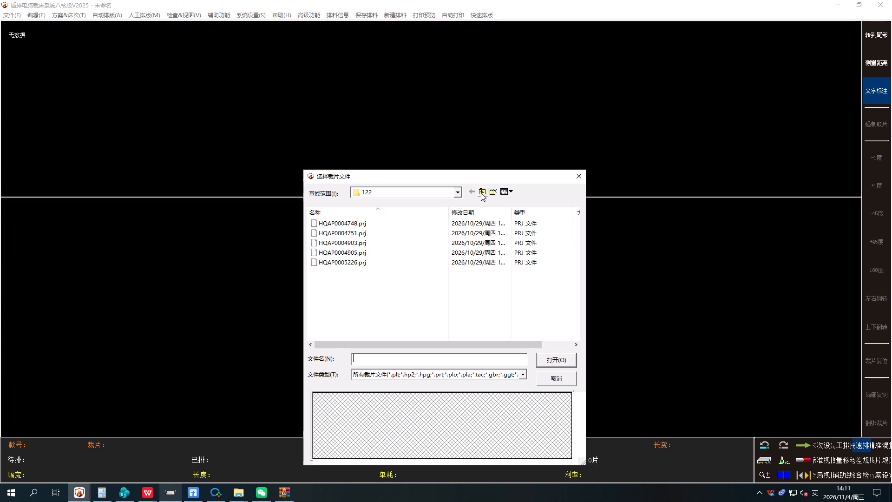
In the pattern-file chooser, go up to the 大货纸样 folder and rename its subfolder 20260102 as 102.
{"action": "left_click", "coordinate": [481, 193]}
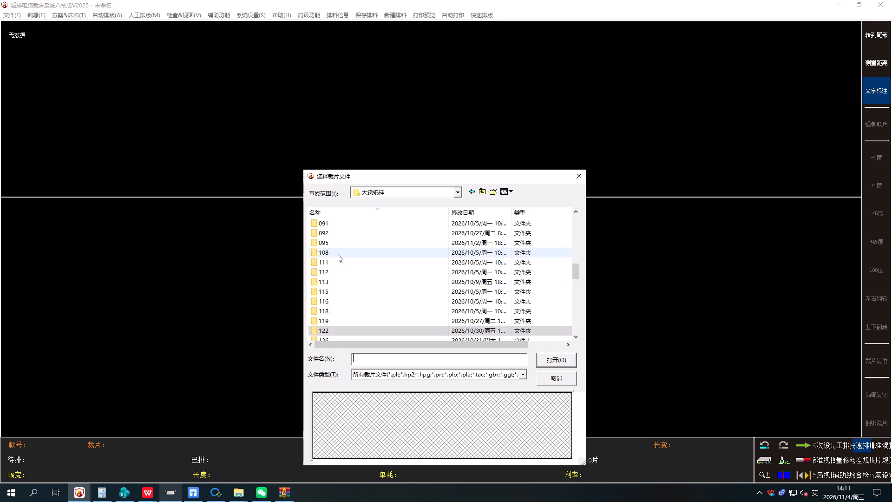
{"action": "scroll", "coordinate": [336, 299], "scroll_direction": "down", "scroll_amount": 4}
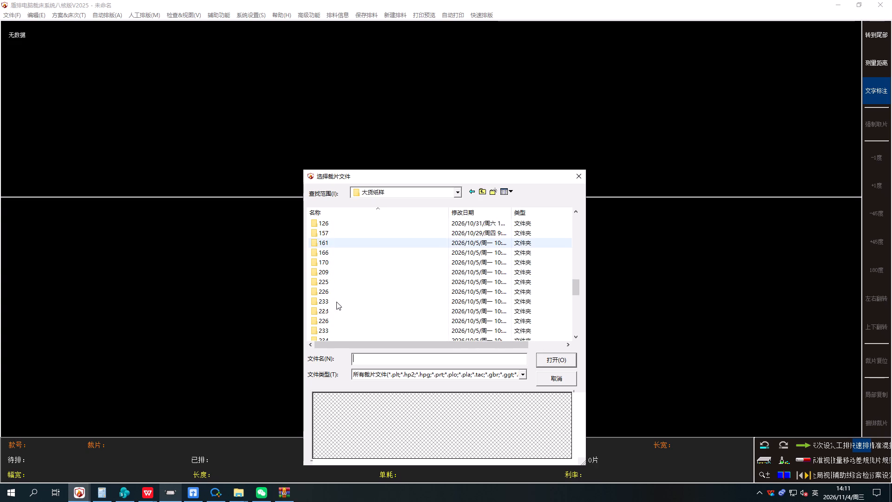
{"action": "scroll", "coordinate": [337, 303], "scroll_direction": "down", "scroll_amount": 7}
{"action": "scroll", "coordinate": [340, 300], "scroll_direction": "up", "scroll_amount": 5}
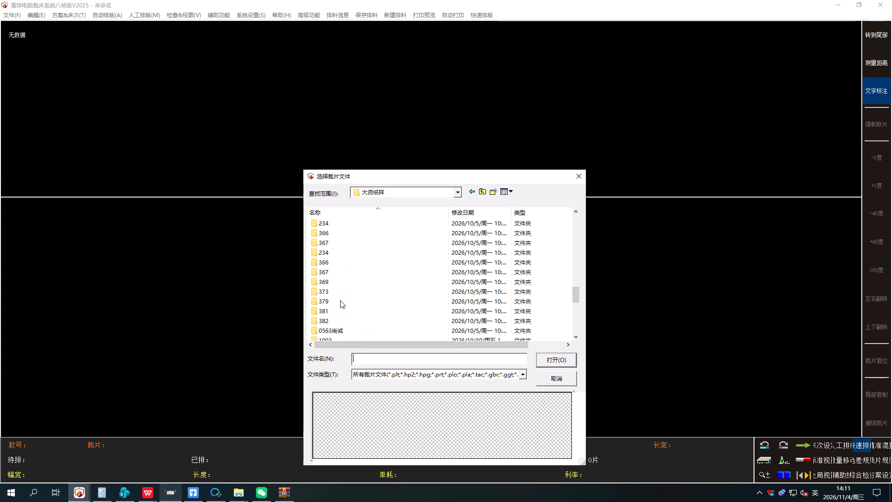
{"action": "scroll", "coordinate": [341, 300], "scroll_direction": "up", "scroll_amount": 7}
{"action": "scroll", "coordinate": [342, 300], "scroll_direction": "down", "scroll_amount": 2}
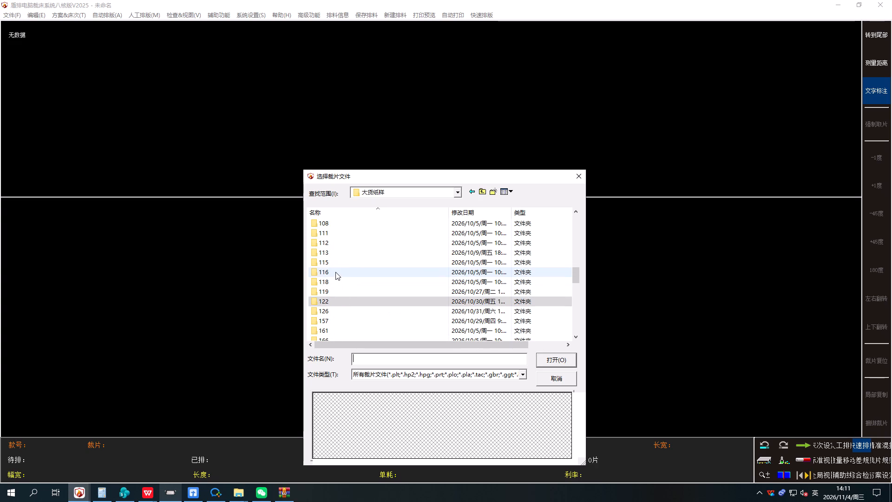
{"action": "scroll", "coordinate": [333, 252], "scroll_direction": "up", "scroll_amount": 1}
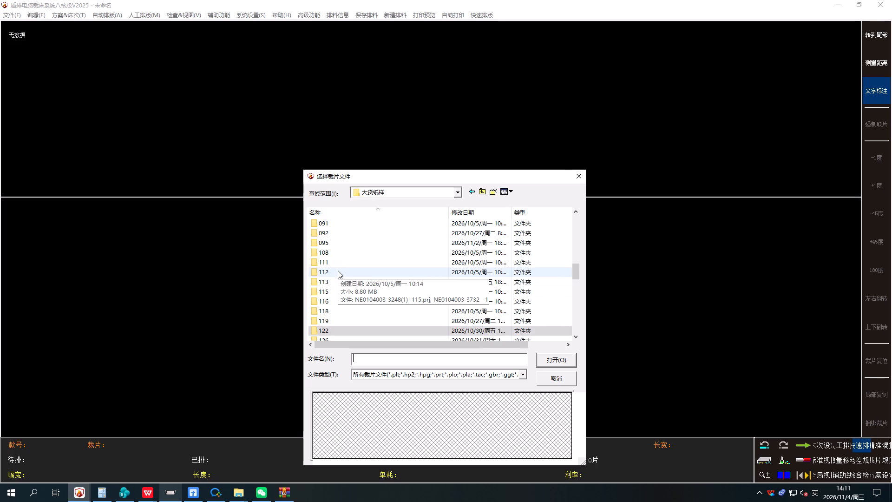
{"action": "scroll", "coordinate": [338, 271], "scroll_direction": "up", "scroll_amount": 8}
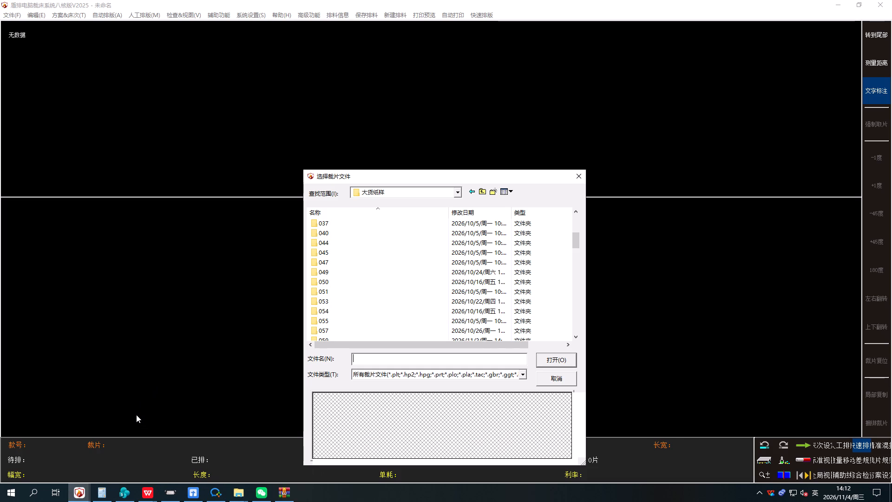
{"action": "scroll", "coordinate": [367, 301], "scroll_direction": "up", "scroll_amount": 14}
{"action": "scroll", "coordinate": [373, 304], "scroll_direction": "down", "scroll_amount": 3}
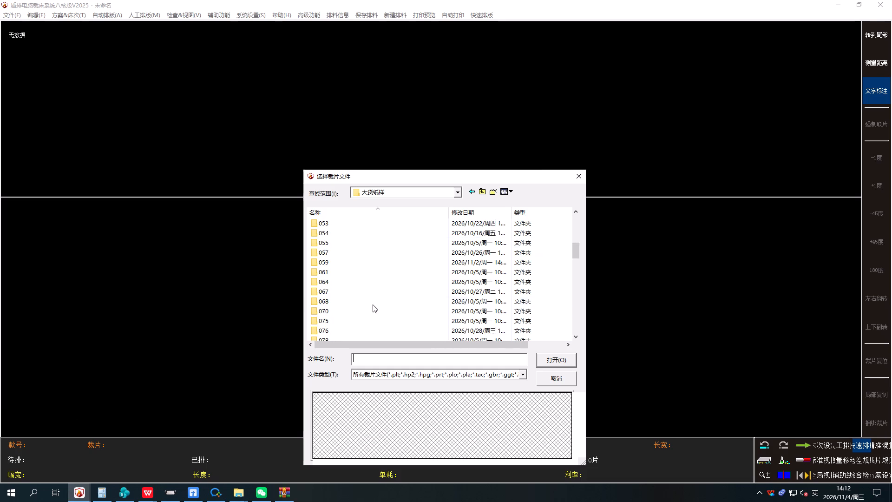
{"action": "scroll", "coordinate": [373, 304], "scroll_direction": "down", "scroll_amount": 20}
{"action": "scroll", "coordinate": [374, 306], "scroll_direction": "up", "scroll_amount": 1}
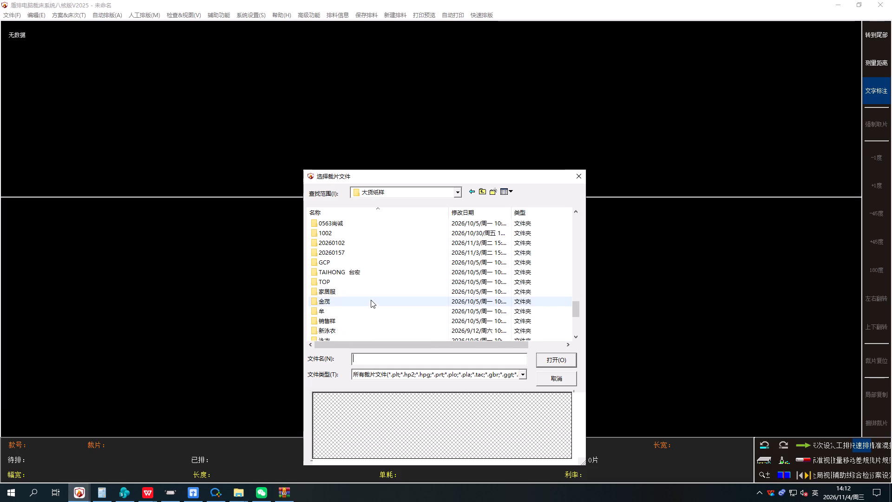
{"action": "right_click", "coordinate": [350, 244]}
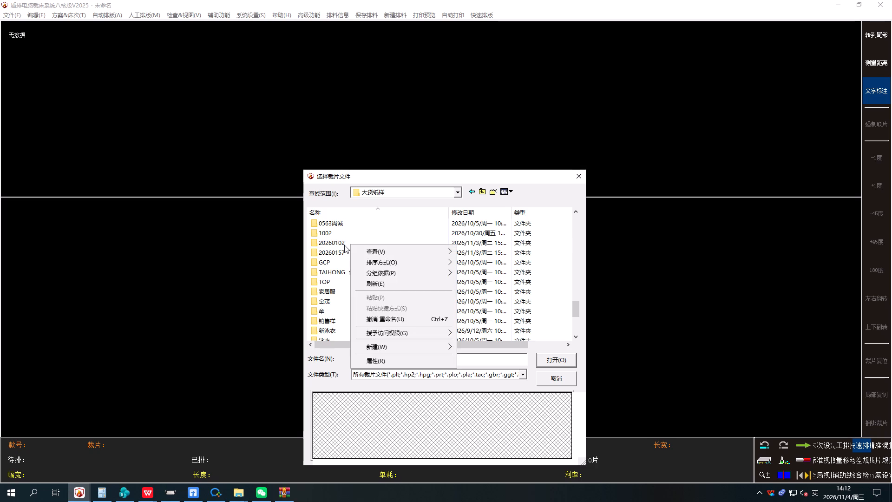
{"action": "right_click", "coordinate": [344, 245]}
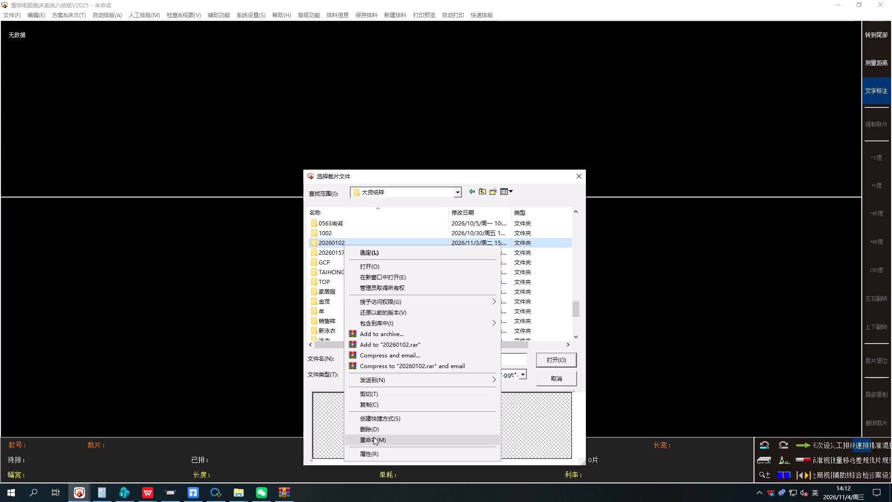
{"action": "left_click", "coordinate": [377, 440]}
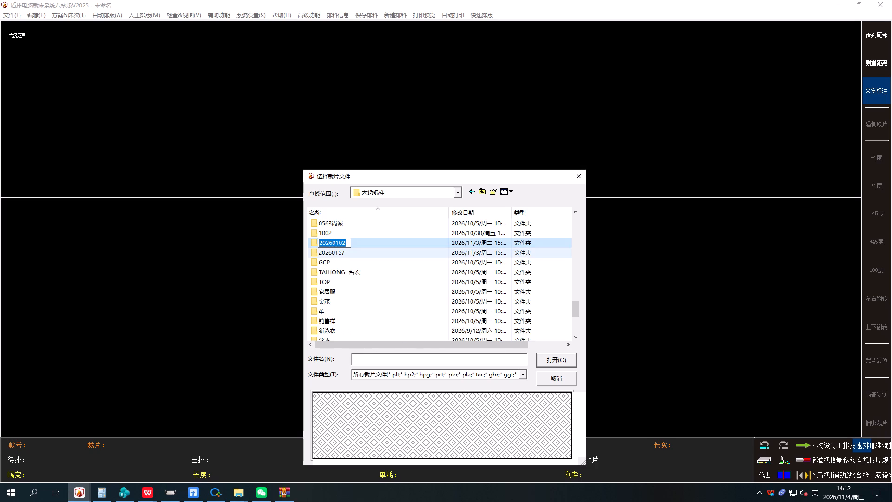
{"action": "left_click_drag", "start_coordinate": [335, 243], "coordinate": [293, 246]}
{"action": "key", "text": "BackSpace"}
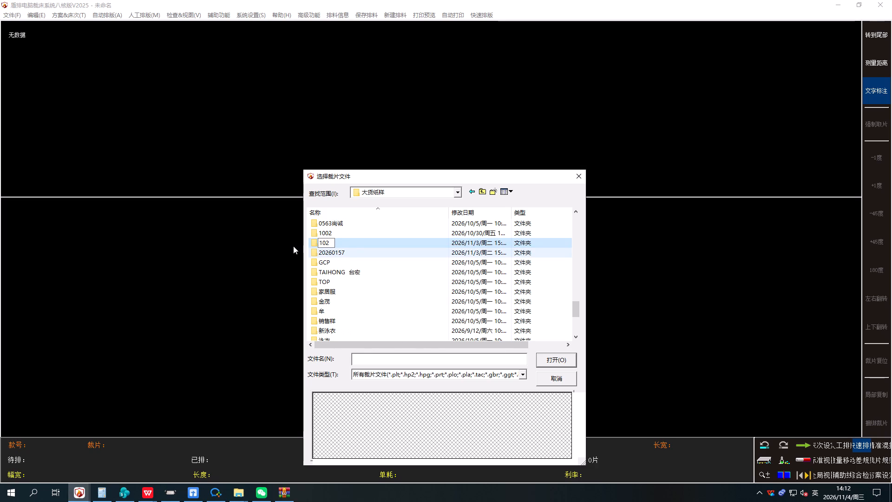
{"action": "left_click", "coordinate": [347, 243]}
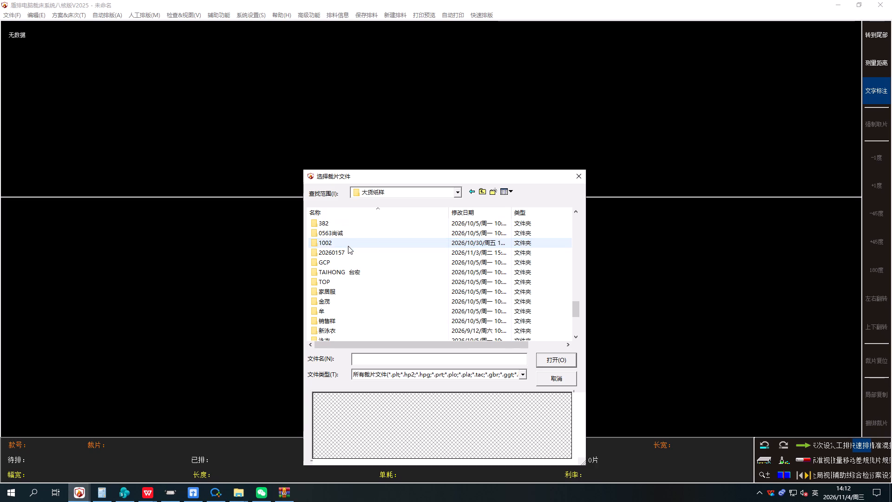
Load the pattern file HQAP0005335.prj from folder 102 into the new marker plan.
{"action": "scroll", "coordinate": [349, 245], "scroll_direction": "up", "scroll_amount": 10}
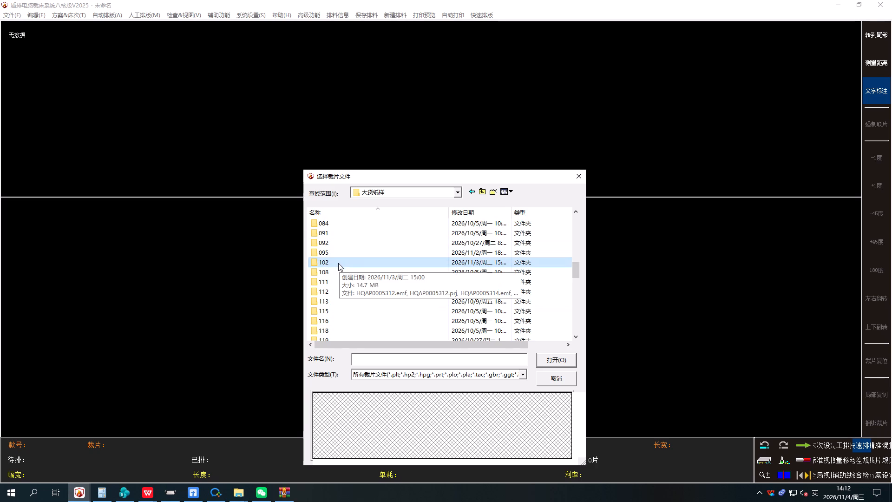
{"action": "double_click", "coordinate": [337, 261]}
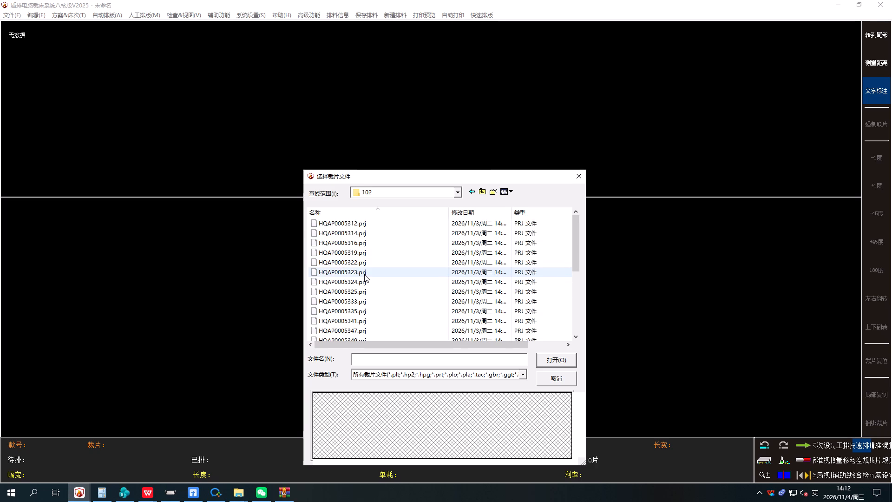
{"action": "scroll", "coordinate": [364, 274], "scroll_direction": "down", "scroll_amount": 1}
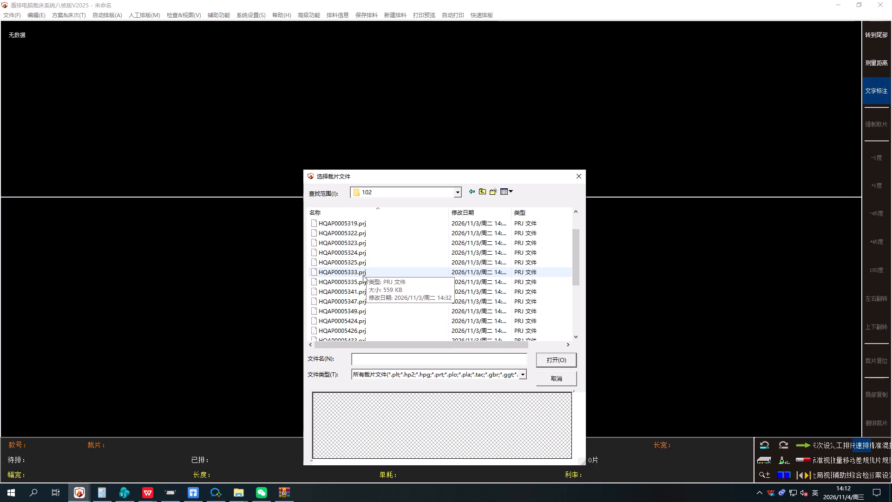
{"action": "double_click", "coordinate": [362, 281]}
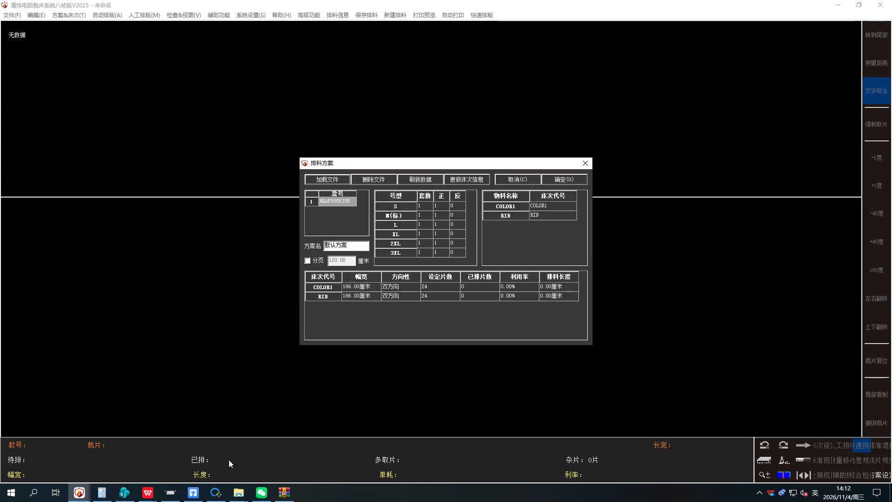
{"action": "left_click", "coordinate": [152, 495]}
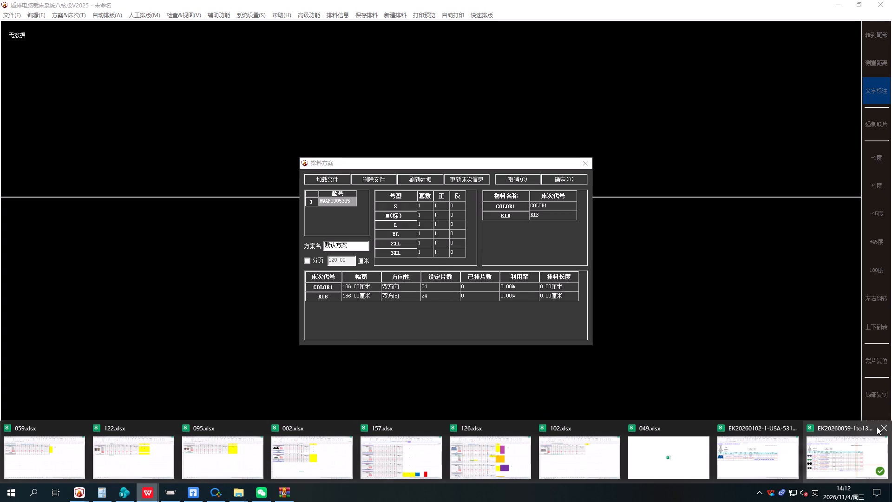
{"action": "left_click", "coordinate": [885, 425]}
{"action": "left_click", "coordinate": [881, 423]}
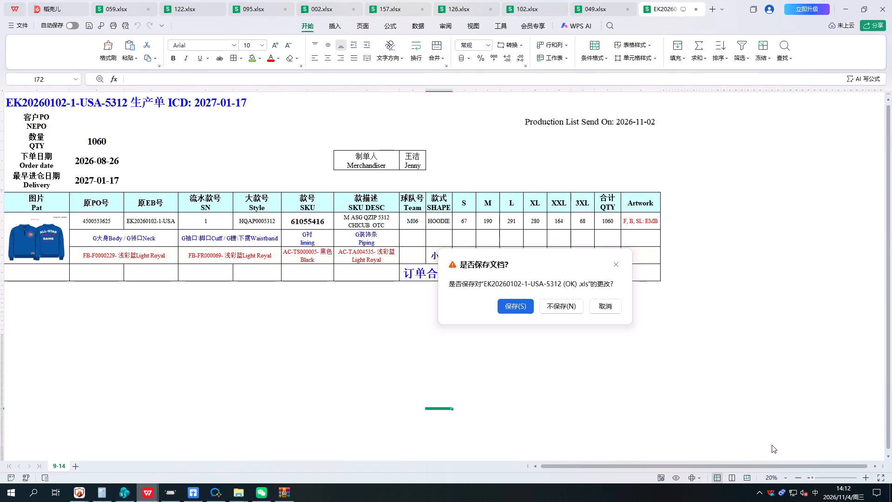
{"action": "left_click", "coordinate": [566, 305]}
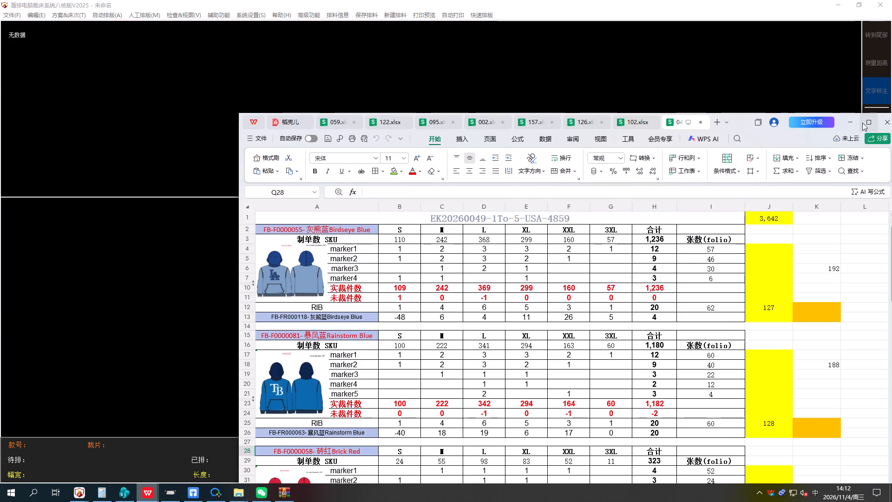
Maximise the WPS window and move 102.xlsx ahead of all other open workbooks.
{"action": "left_click", "coordinate": [866, 123]}
{"action": "left_click", "coordinate": [578, 10]}
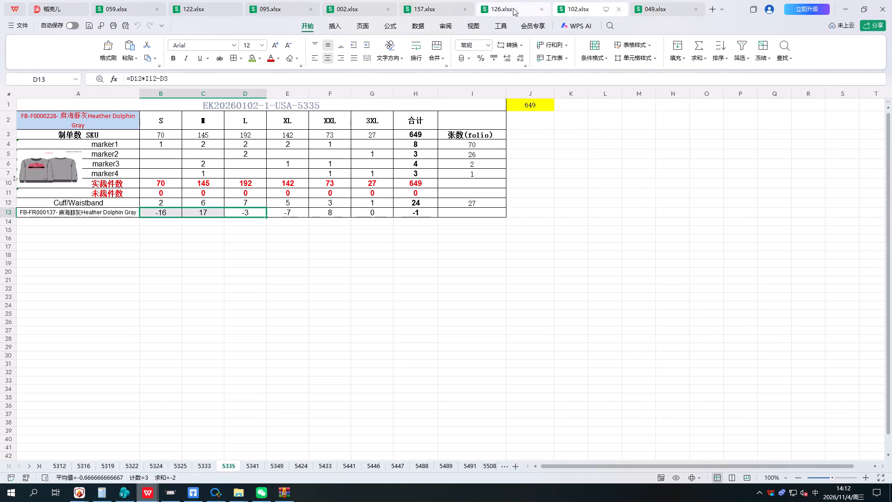
{"action": "left_click_drag", "start_coordinate": [600, 9], "coordinate": [115, 7]}
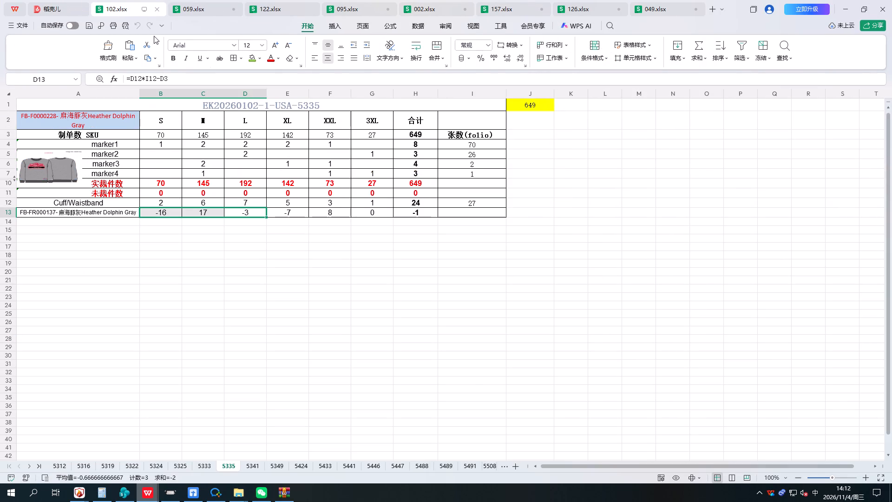
Check the marker1 quantities for S to XXL on sheet 5335 of 102.xlsx, and return to 盾排.
{"action": "left_click", "coordinate": [165, 142]}
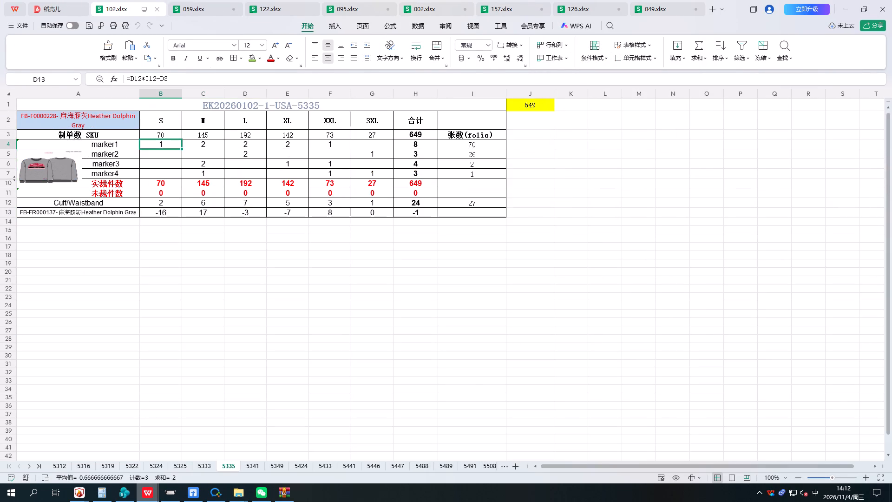
{"action": "left_click", "coordinate": [201, 148]}
{"action": "left_click", "coordinate": [243, 145]}
{"action": "left_click", "coordinate": [299, 146]}
{"action": "left_click", "coordinate": [328, 143]}
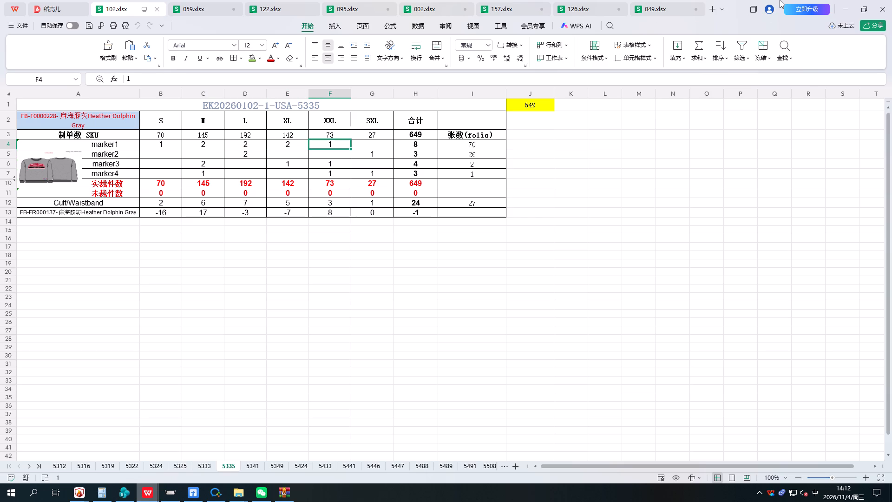
{"action": "left_click", "coordinate": [839, 6]}
Set the HQAP0005335 plan to 1 set of S, 2 each of M, L and XL, 1 of 2XL and 0 of 3XL, and apply it.
{"action": "left_click", "coordinate": [425, 208]}
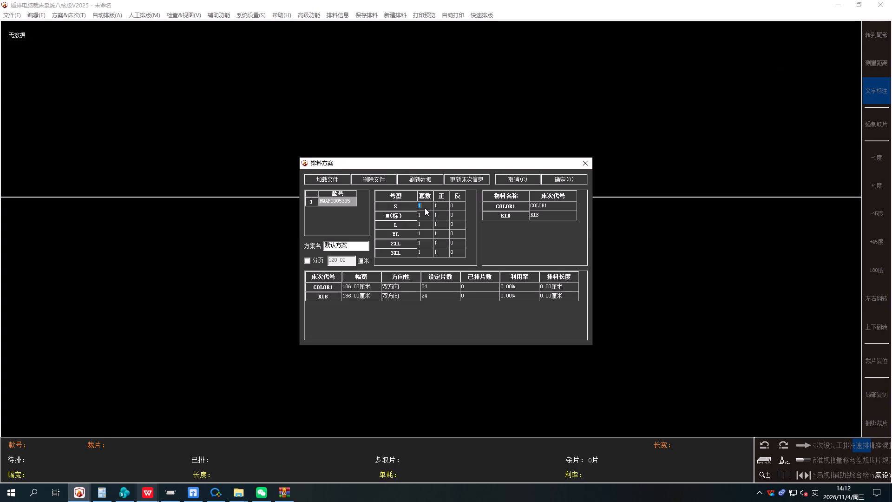
{"action": "left_click", "coordinate": [425, 217]}
{"action": "key", "text": "2"}
{"action": "left_click", "coordinate": [427, 228]}
{"action": "key", "text": "2"}
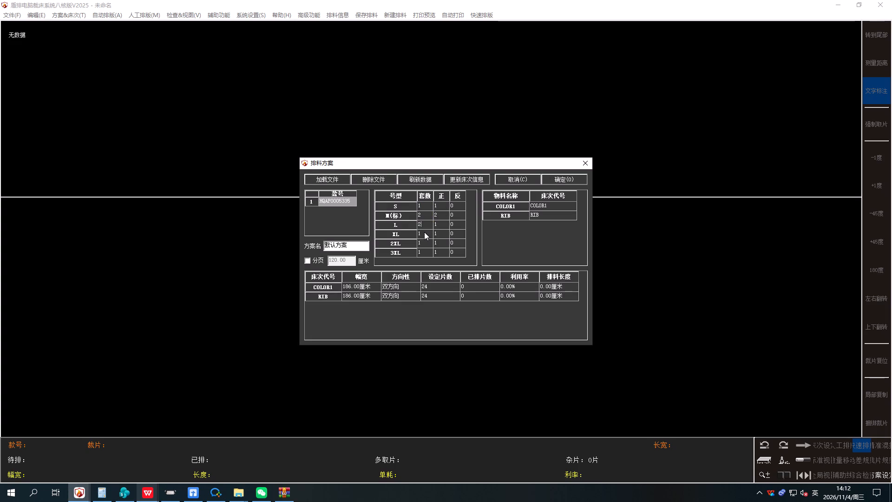
{"action": "left_click", "coordinate": [424, 232]}
{"action": "key", "text": "2"}
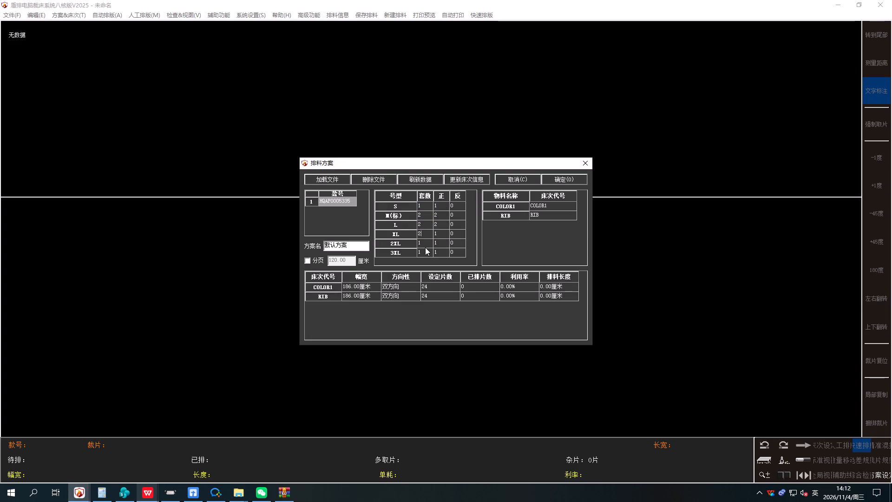
{"action": "left_click", "coordinate": [425, 247]}
{"action": "left_click", "coordinate": [425, 251]}
{"action": "key", "text": "0"}
{"action": "left_click", "coordinate": [570, 175]}
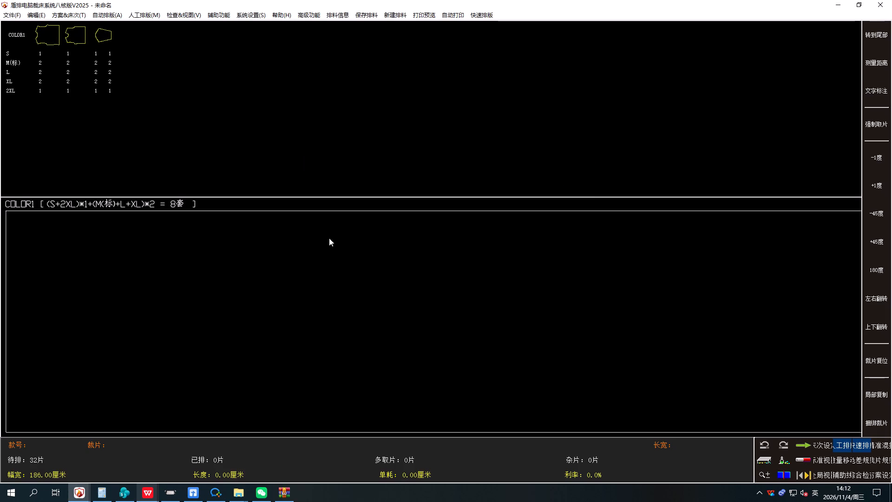
Set the COLOR1 marker's fabric width to 189.5 cm.
{"action": "left_click", "coordinate": [818, 443]}
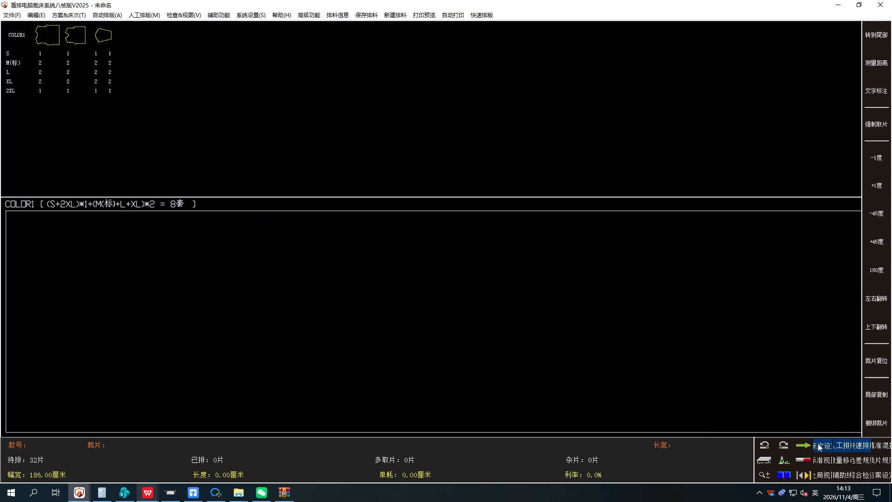
{"action": "type", "text": "18"}
{"action": "type", "text": "9.5"}
{"action": "key", "text": "Return"}
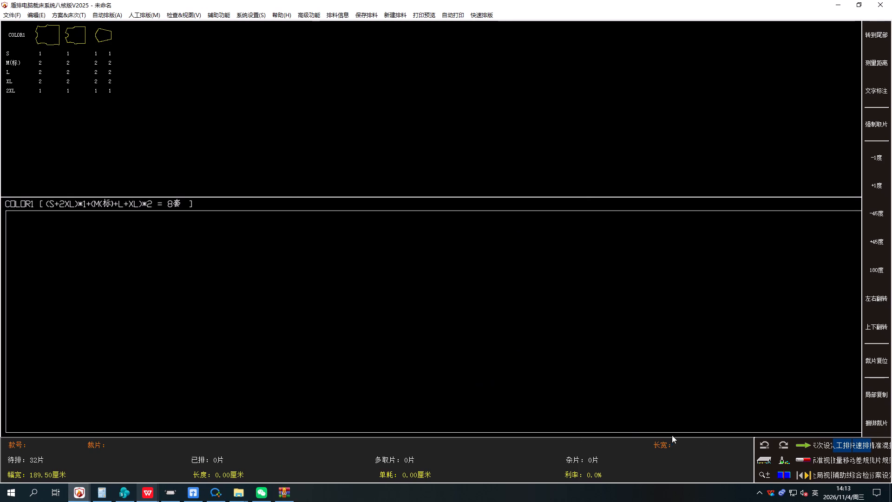
Start automatic nesting of all the COLOR1 marker's pieces.
{"action": "left_click", "coordinate": [885, 444]}
{"action": "key", "text": "Return"}
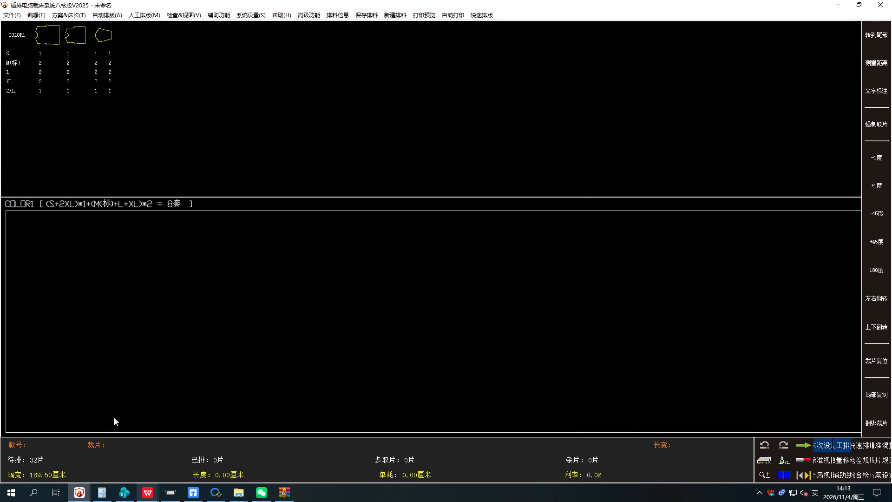
Review the marker plan on sheet 5335 of 102.xlsx while nesting runs, and return to 盾排.
{"action": "left_click", "coordinate": [143, 495]}
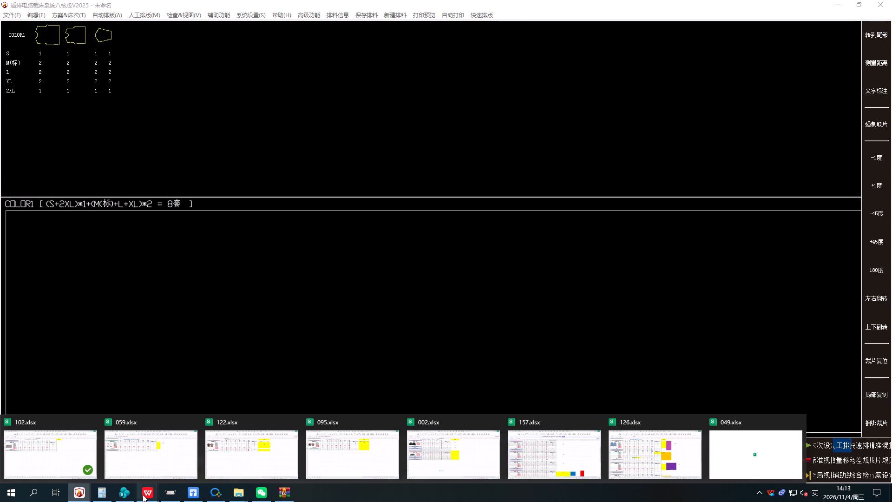
{"action": "left_click", "coordinate": [56, 468]}
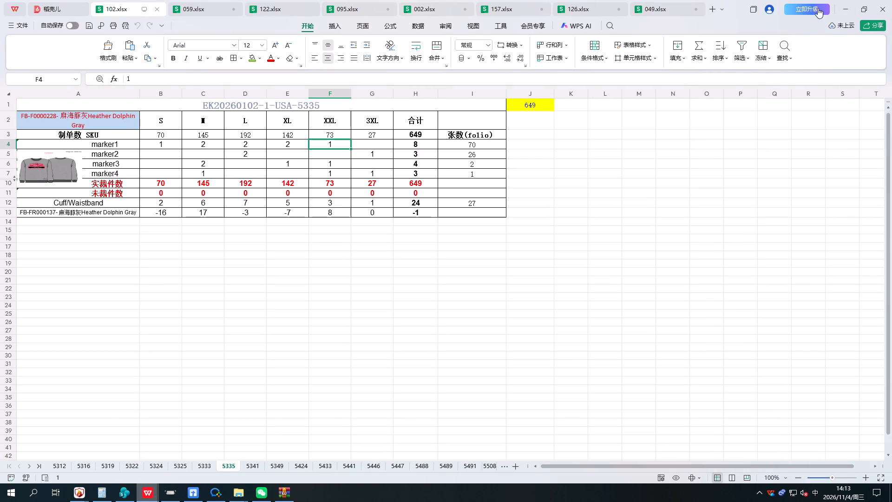
{"action": "left_click", "coordinate": [833, 4]}
{"action": "left_click", "coordinate": [842, 9]}
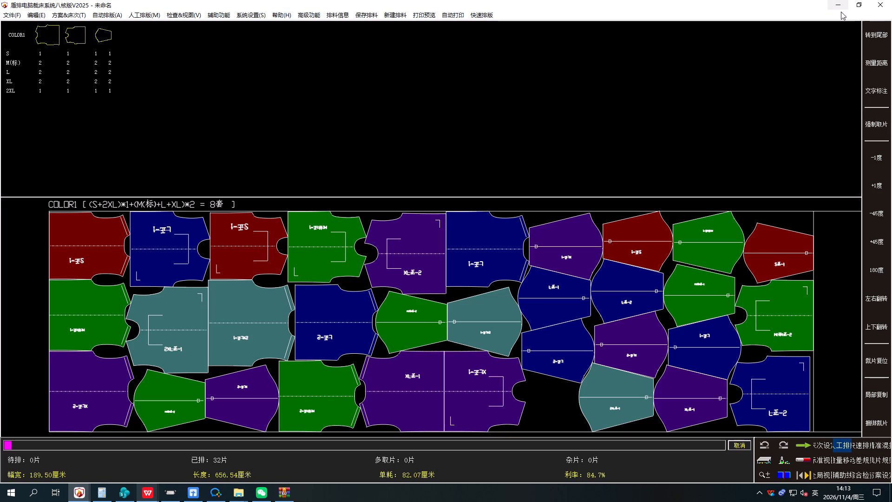
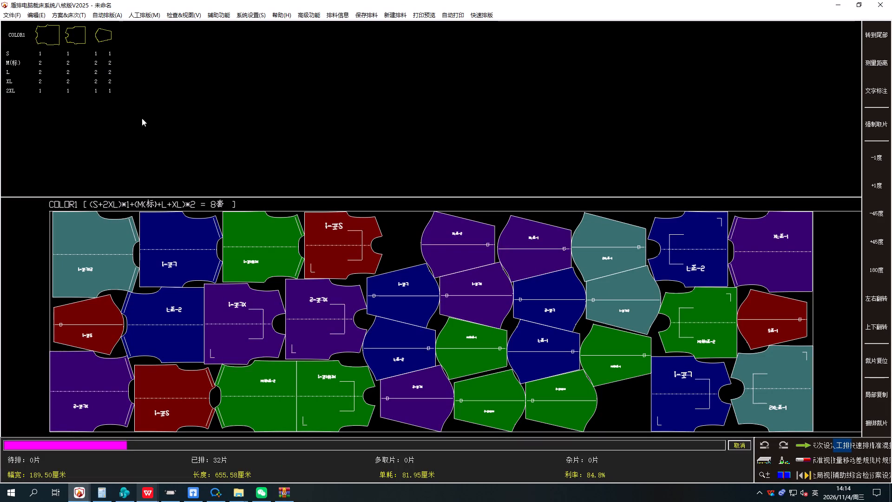
Look through the marker plans in 102.xlsx, 122.xlsx and 095.xlsx and on sheet 5737 of 157.xlsx.
{"action": "left_click", "coordinate": [146, 492]}
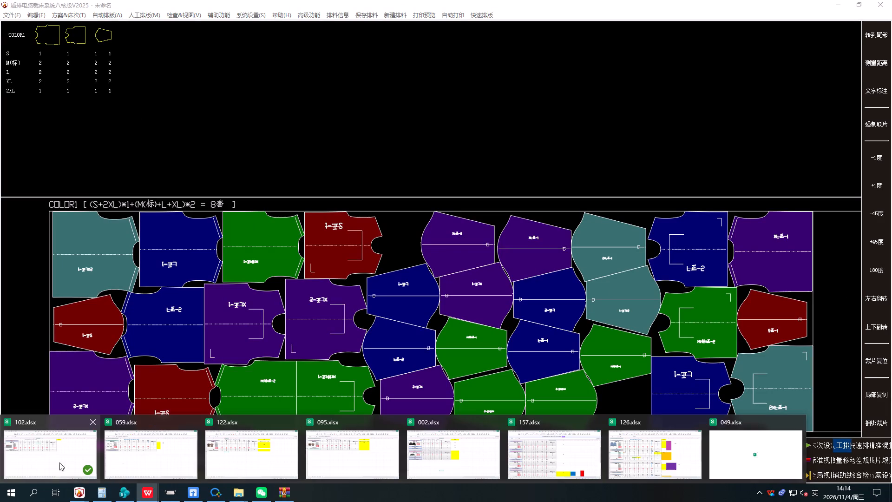
{"action": "left_click", "coordinate": [57, 461]}
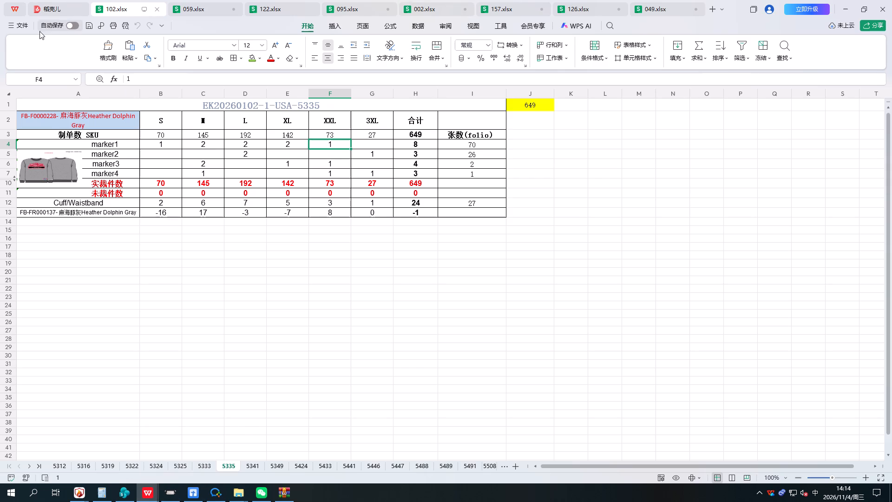
{"action": "left_click", "coordinate": [272, 13]}
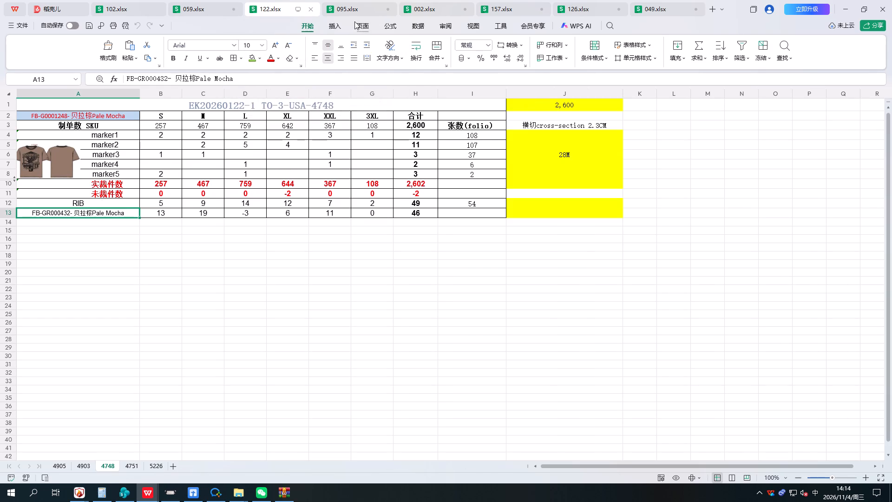
{"action": "left_click", "coordinate": [357, 9]}
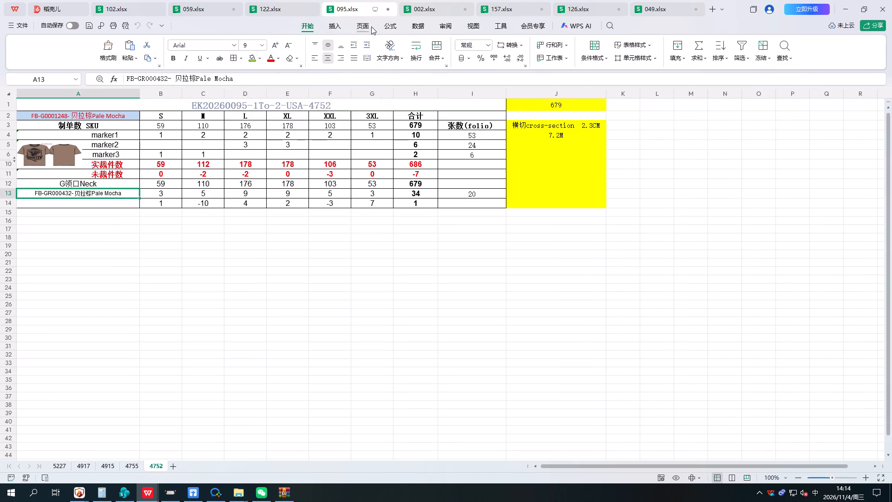
{"action": "left_click", "coordinate": [506, 10]}
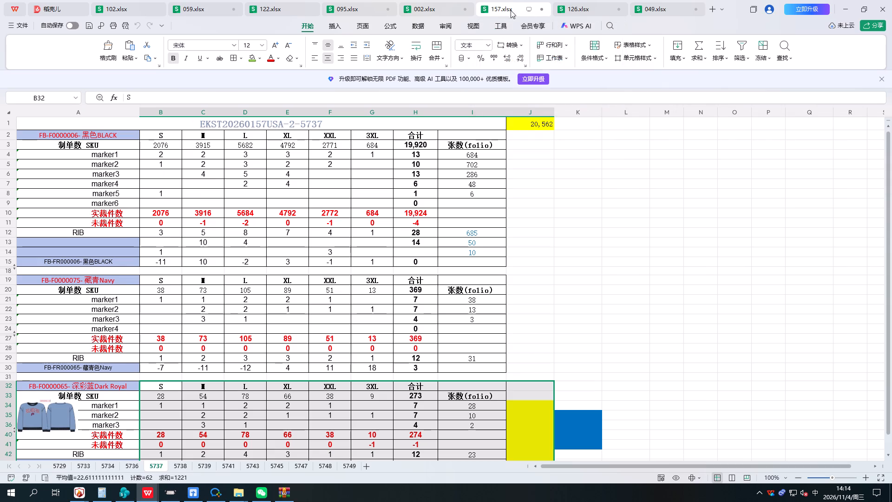
{"action": "scroll", "coordinate": [493, 298], "scroll_direction": "down", "scroll_amount": 3}
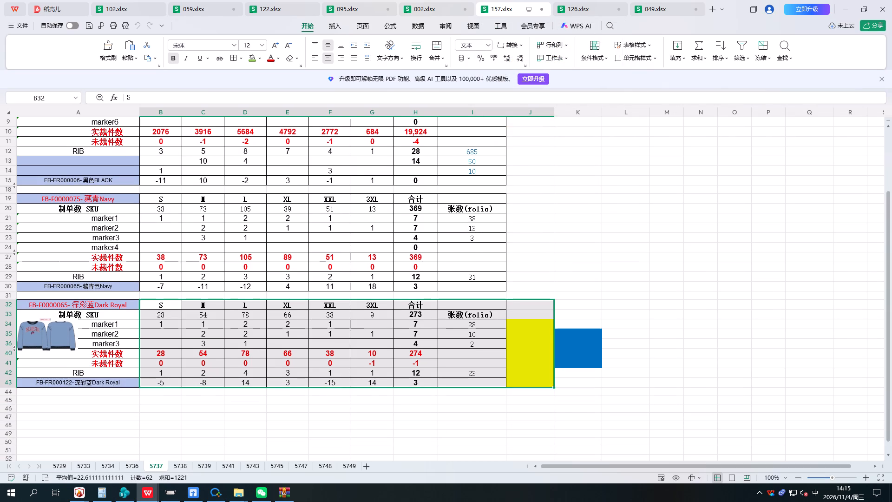
{"action": "scroll", "coordinate": [493, 298], "scroll_direction": "up", "scroll_amount": 3}
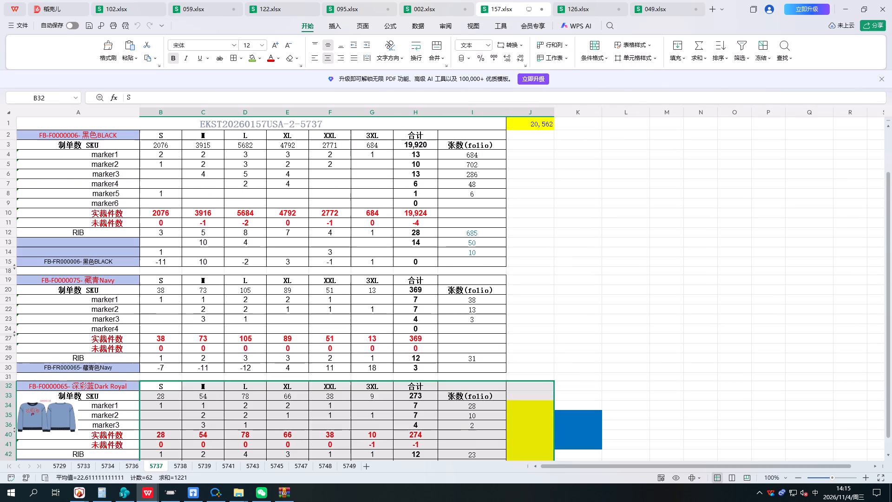
{"action": "scroll", "coordinate": [493, 298], "scroll_direction": "up", "scroll_amount": 3}
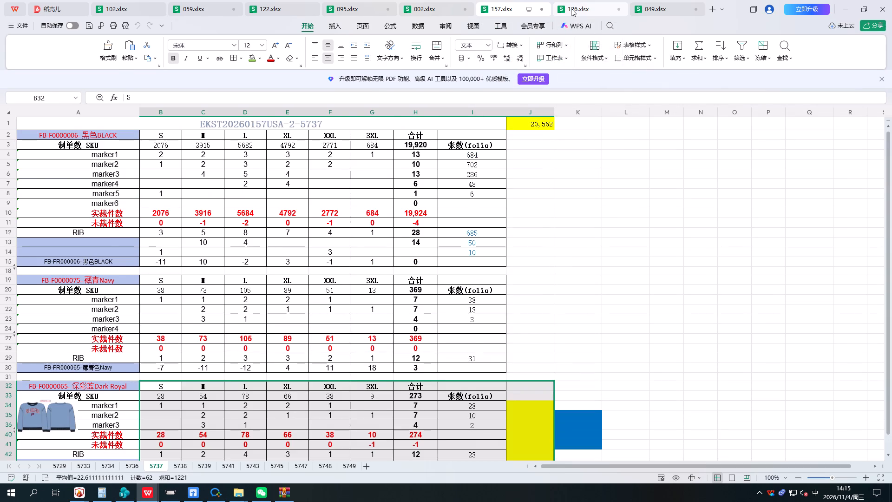
Examine the 米白Dune Dust marker plan on sheet 5737 of 126.xlsx.
{"action": "left_click", "coordinate": [571, 8]}
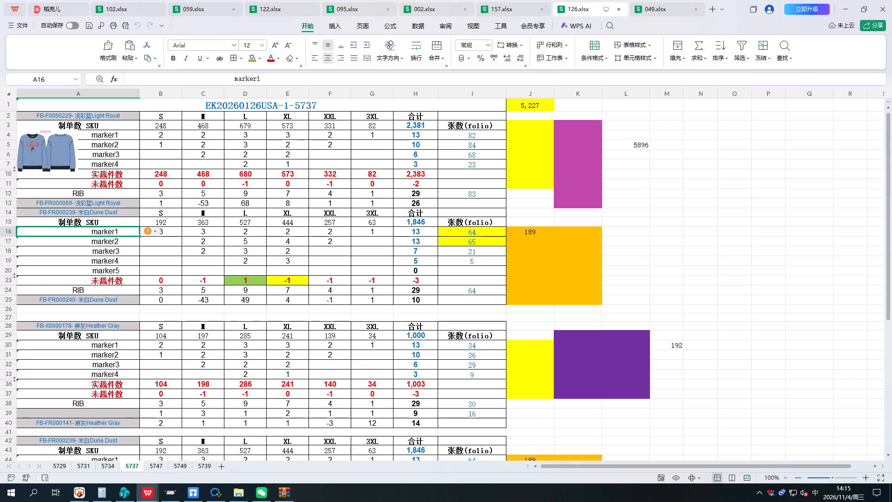
{"action": "left_click", "coordinate": [184, 248]}
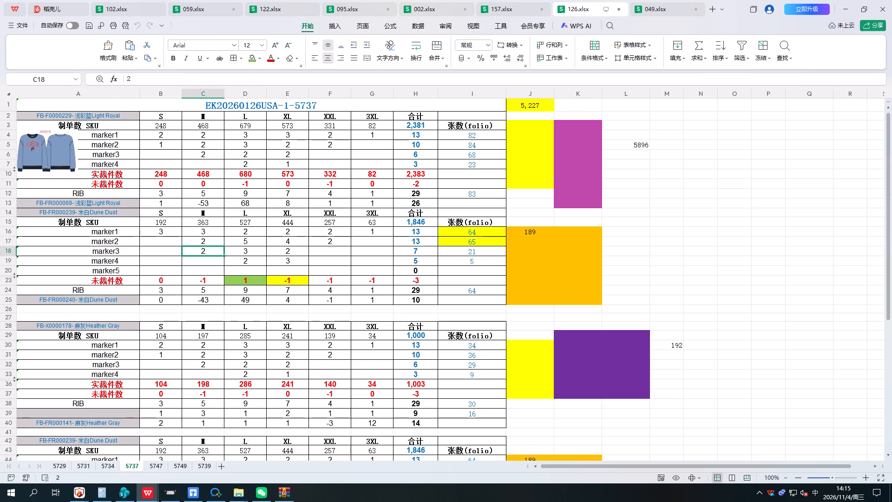
{"action": "left_click", "coordinate": [297, 105]}
{"action": "left_click_drag", "start_coordinate": [126, 215], "coordinate": [238, 248]}
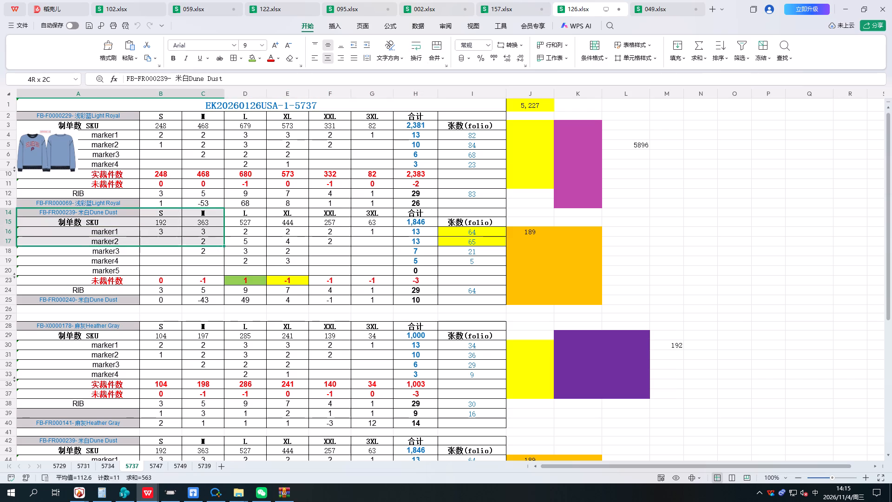
{"action": "left_click_drag", "start_coordinate": [238, 248], "coordinate": [475, 288]}
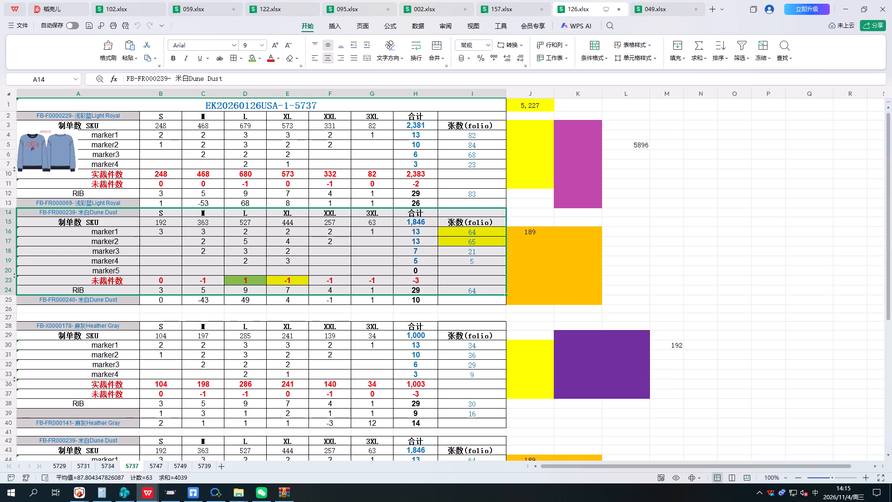
{"action": "left_click", "coordinate": [359, 221]}
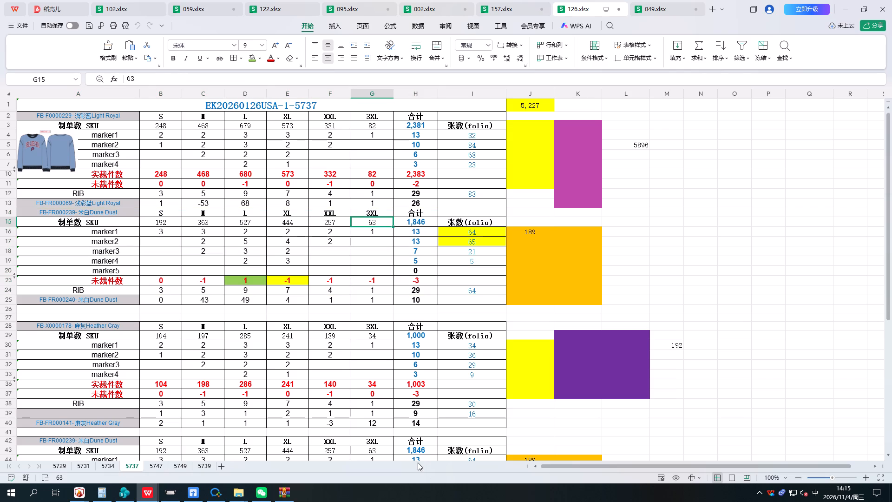
{"action": "left_click", "coordinate": [118, 218]}
{"action": "left_click", "coordinate": [120, 212]}
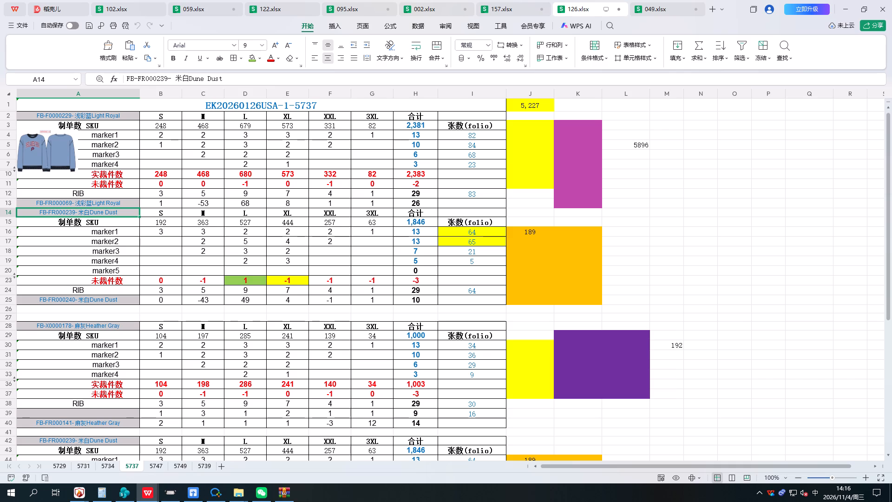
In the EBK订单10.27 planning sheet, filter EB PO to only EK20260126USA-1-5737, read its remarks, and return to 盾排.
{"action": "left_click", "coordinate": [197, 490]}
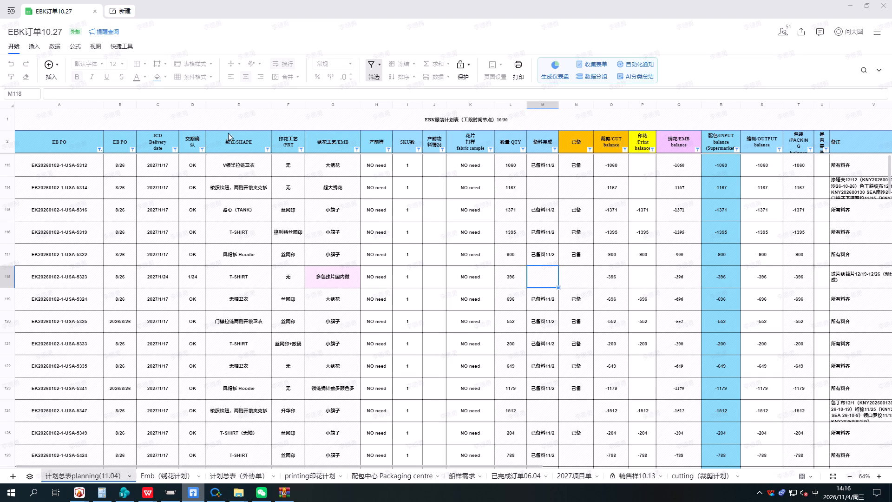
{"action": "left_click", "coordinate": [98, 151]}
{"action": "type", "text": "5737"}
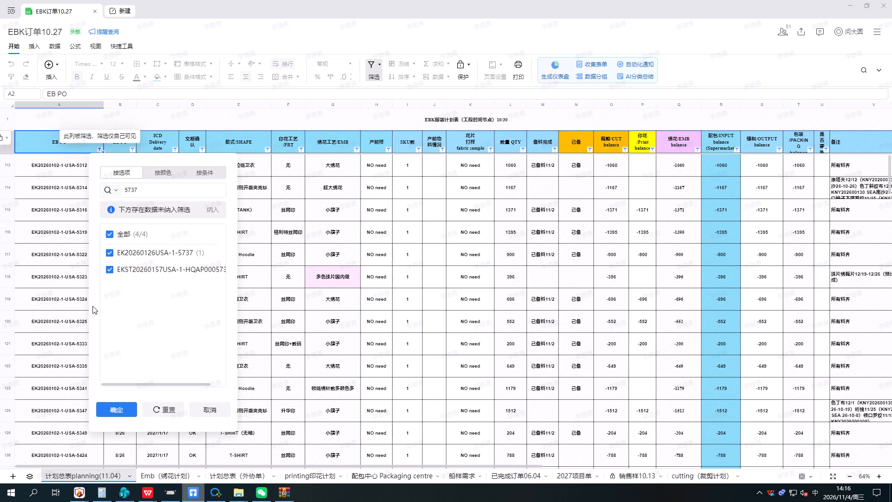
{"action": "left_click", "coordinate": [111, 270]}
{"action": "left_click", "coordinate": [120, 405]}
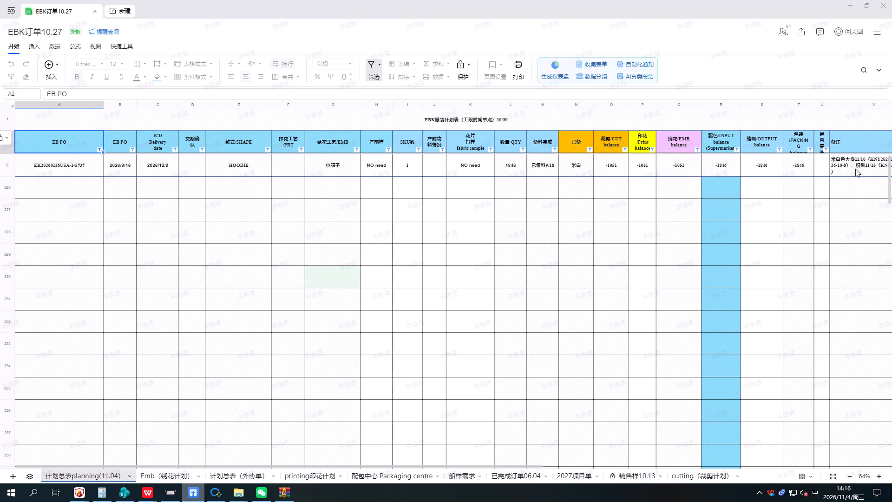
{"action": "left_click", "coordinate": [865, 165]}
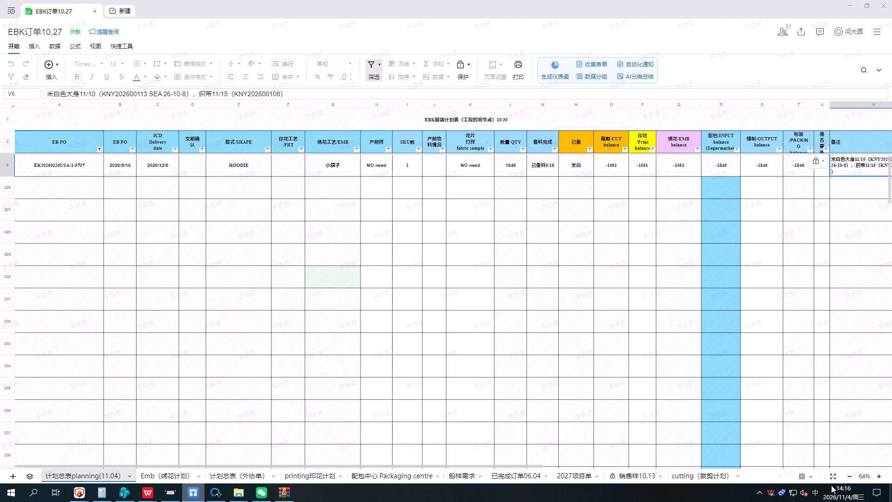
{"action": "left_click_drag", "start_coordinate": [506, 464], "coordinate": [621, 459]}
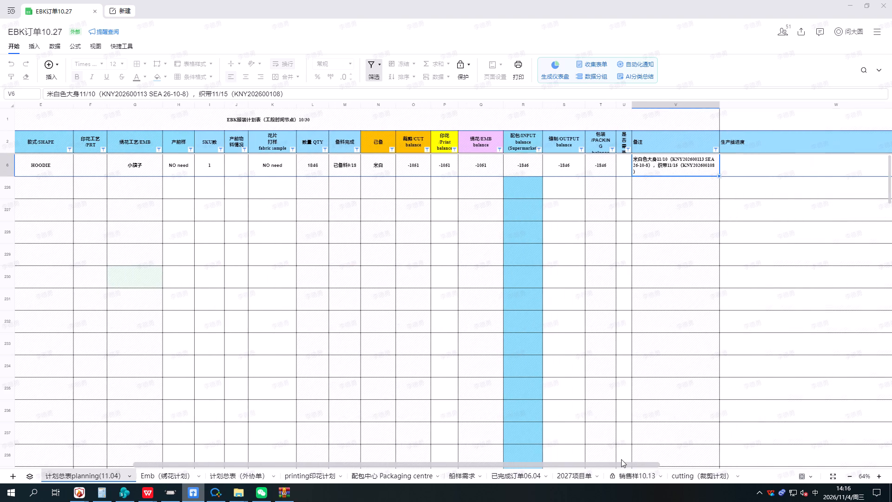
{"action": "left_click_drag", "start_coordinate": [621, 459], "coordinate": [477, 501]}
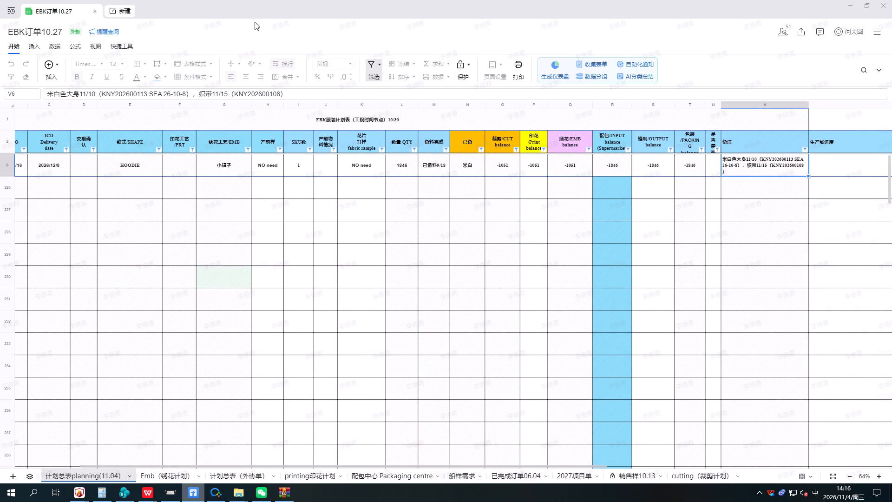
{"action": "left_click", "coordinate": [852, 10]}
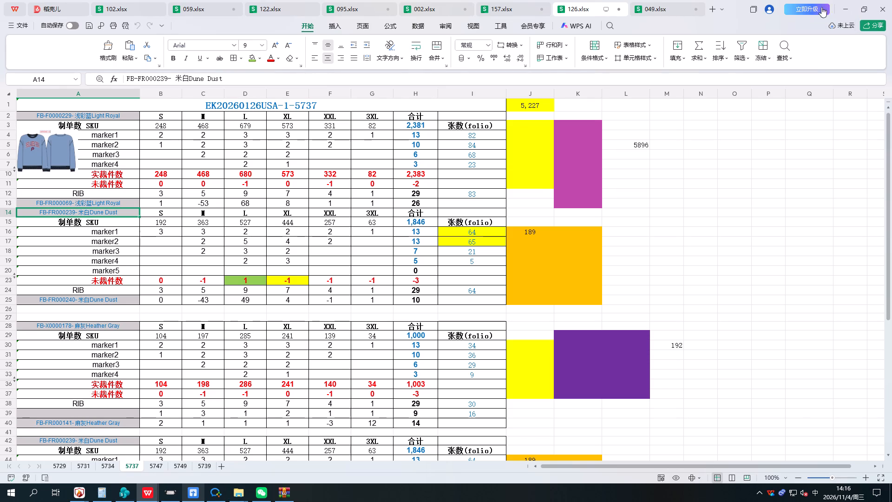
{"action": "left_click", "coordinate": [840, 2]}
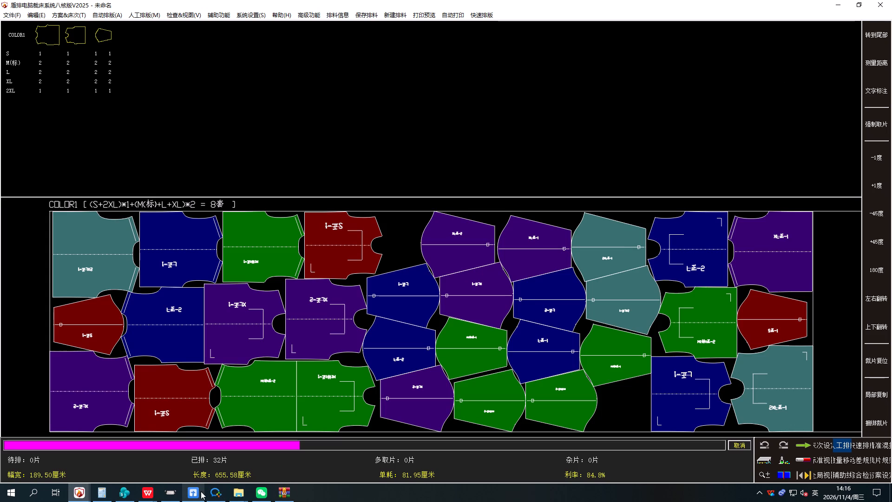
Go back to EBK订单10.27 and refilter EB PO to show all orders containing 5737, for review.
{"action": "left_click", "coordinate": [199, 490]}
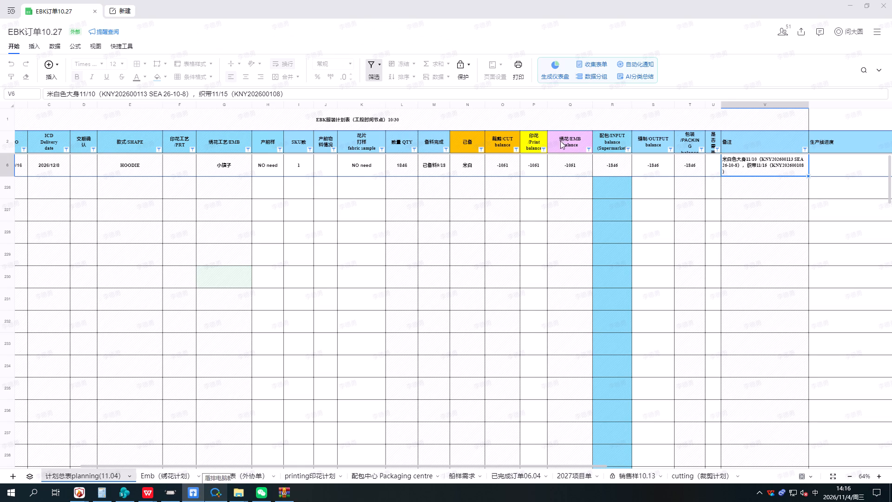
{"action": "scroll", "coordinate": [292, 205], "scroll_direction": "up", "scroll_amount": 5}
{"action": "left_click_drag", "start_coordinate": [558, 467], "coordinate": [453, 464]}
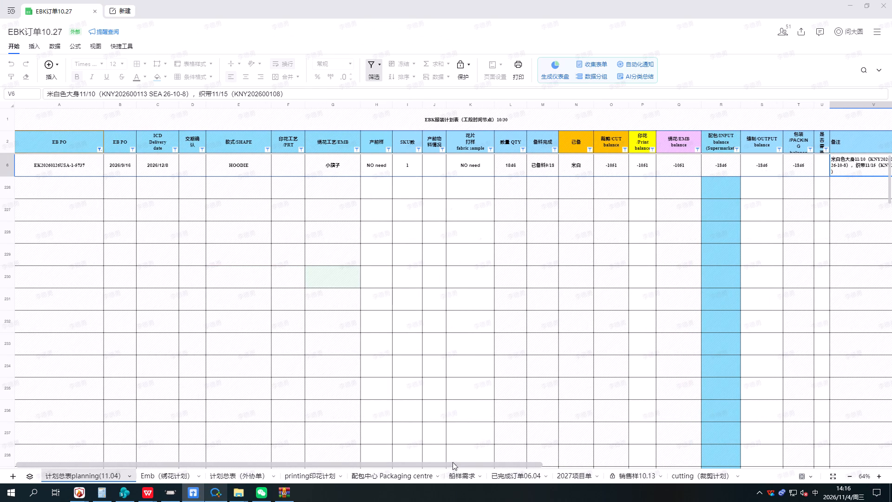
{"action": "left_click", "coordinate": [99, 150]}
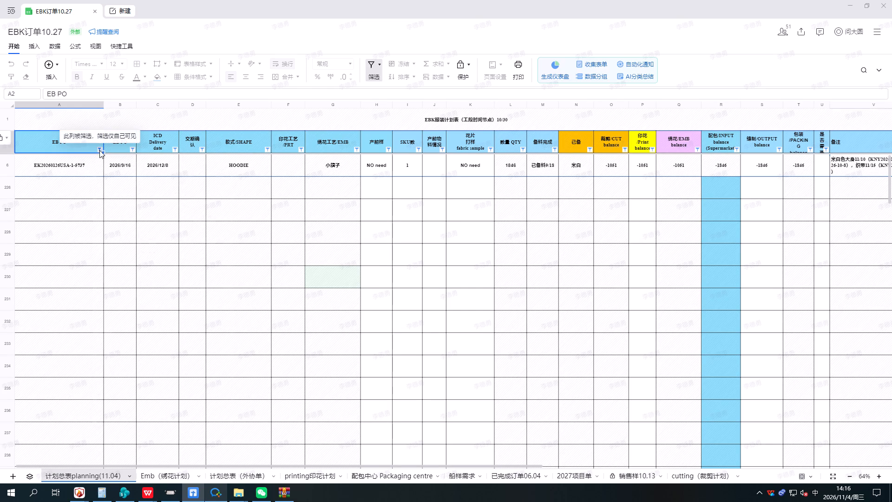
{"action": "type", "text": "5737"}
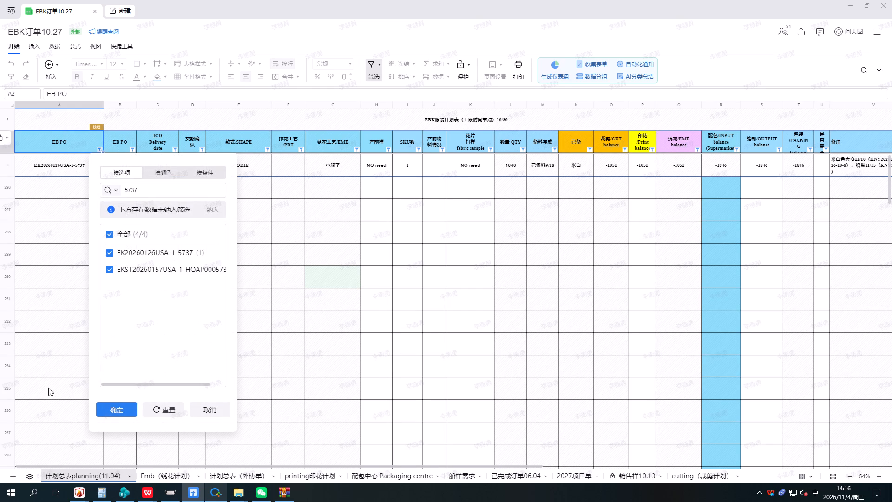
{"action": "left_click", "coordinate": [108, 409]}
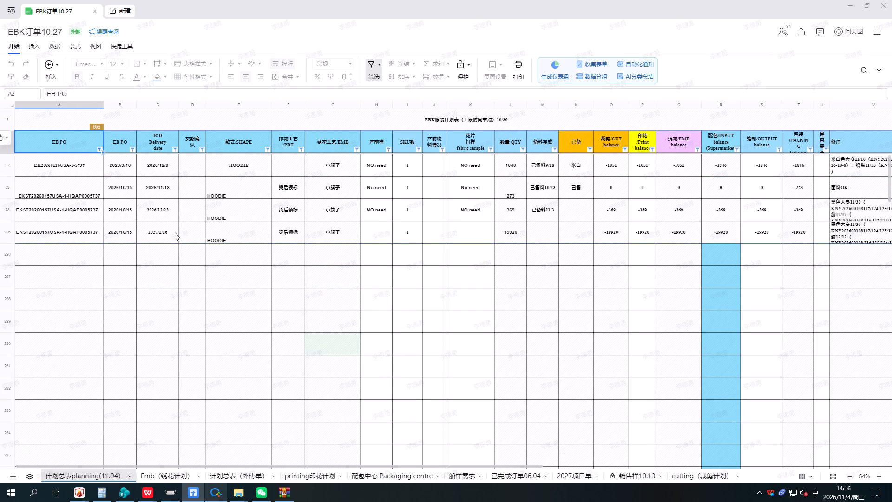
{"action": "left_click", "coordinate": [823, 193]}
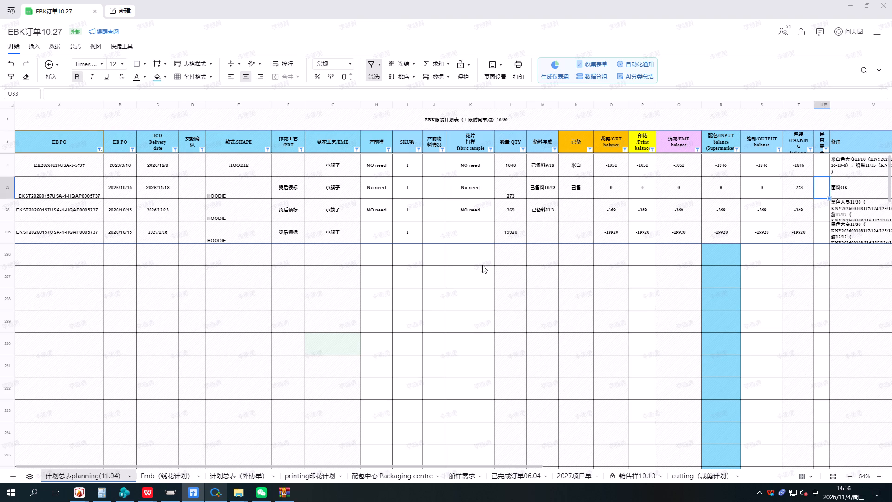
Recheck the style 5737 marker plan in 126.xlsx against the filtered orders, and return to 盾排.
{"action": "left_click", "coordinate": [144, 493]}
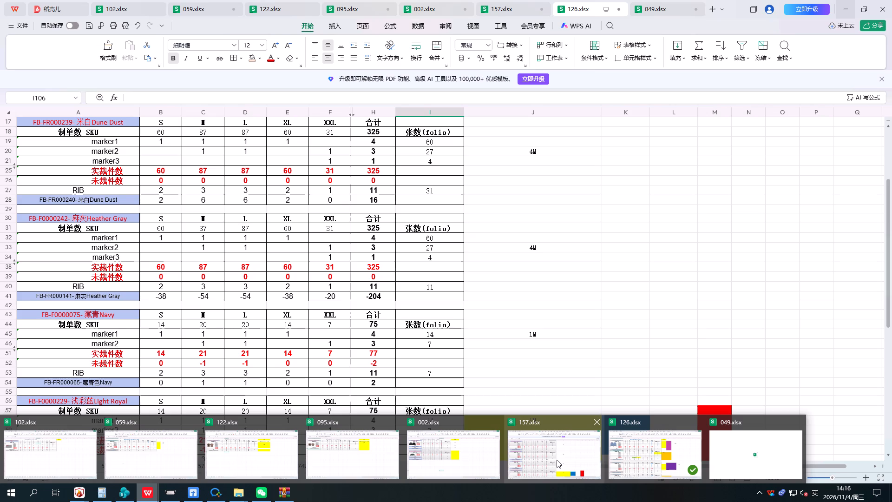
{"action": "left_click", "coordinate": [636, 443]}
{"action": "scroll", "coordinate": [636, 436], "scroll_direction": "up", "scroll_amount": 2}
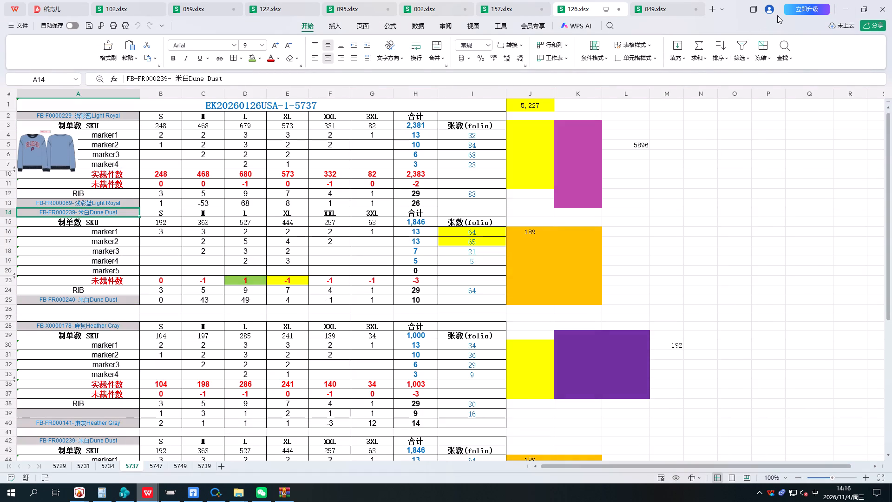
{"action": "left_click", "coordinate": [843, 4]}
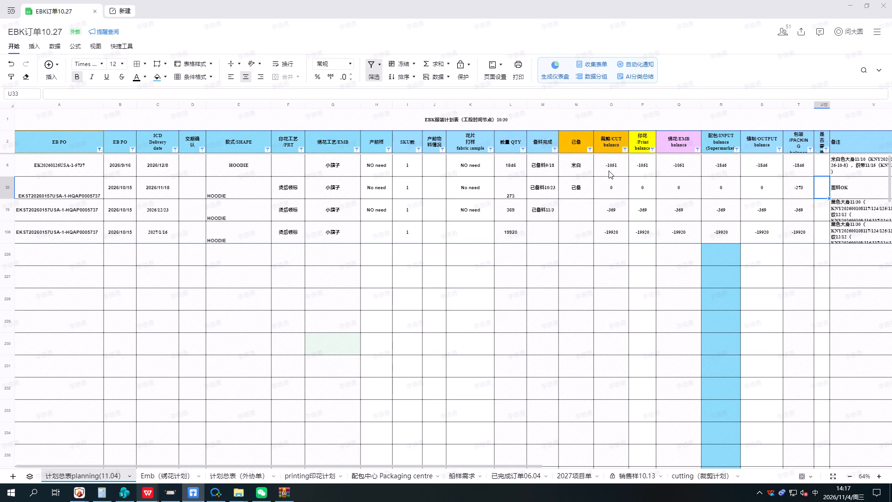
{"action": "left_click", "coordinate": [841, 1]}
{"action": "left_click", "coordinate": [845, 2]}
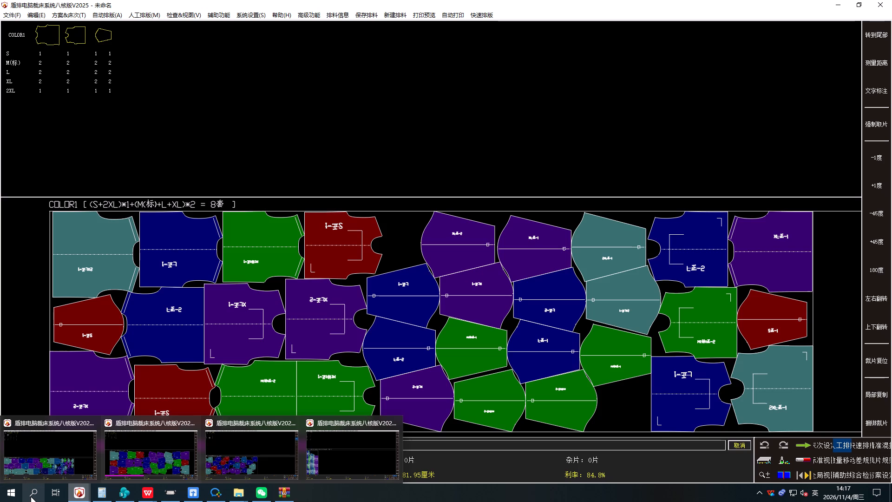
{"action": "left_click", "coordinate": [439, 347]}
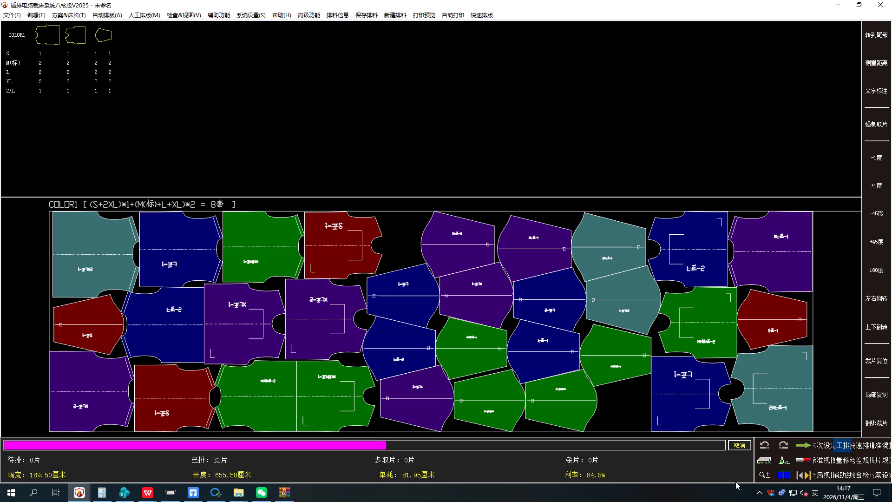
Find and launch Loggy3 through the system search, and minimize its window.
{"action": "left_click", "coordinate": [763, 491]}
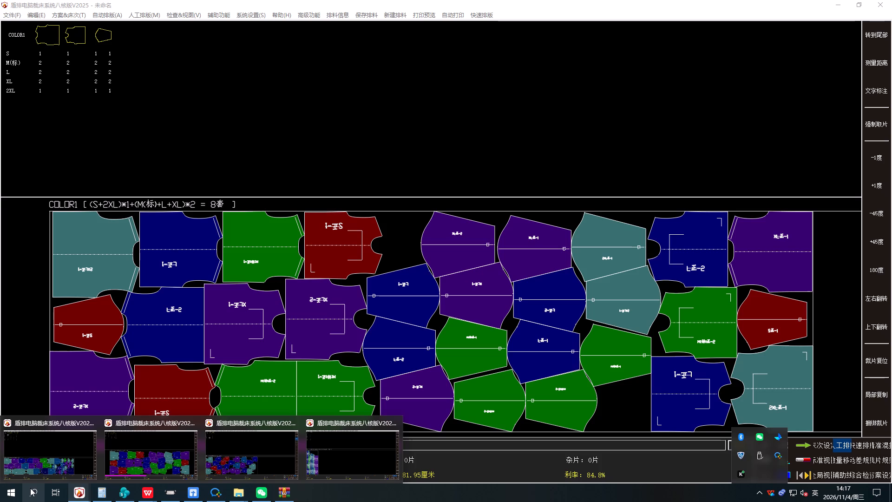
{"action": "key", "text": "l"}
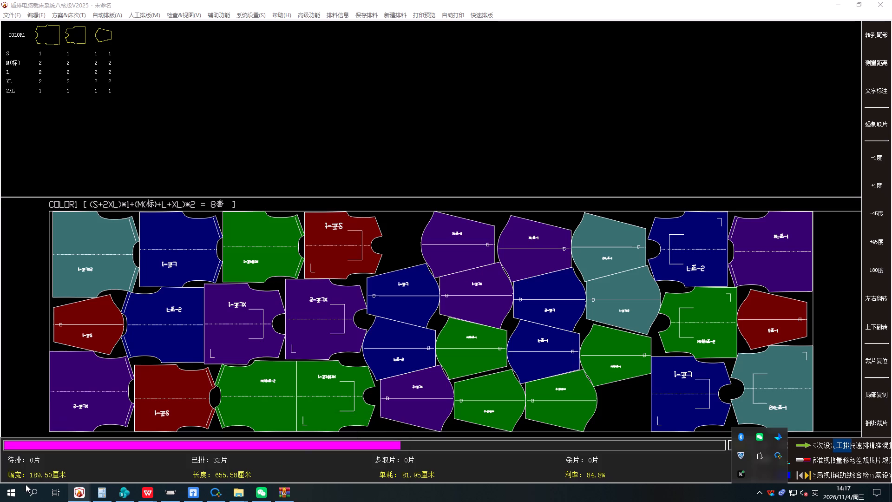
{"action": "type", "text": "lo"}
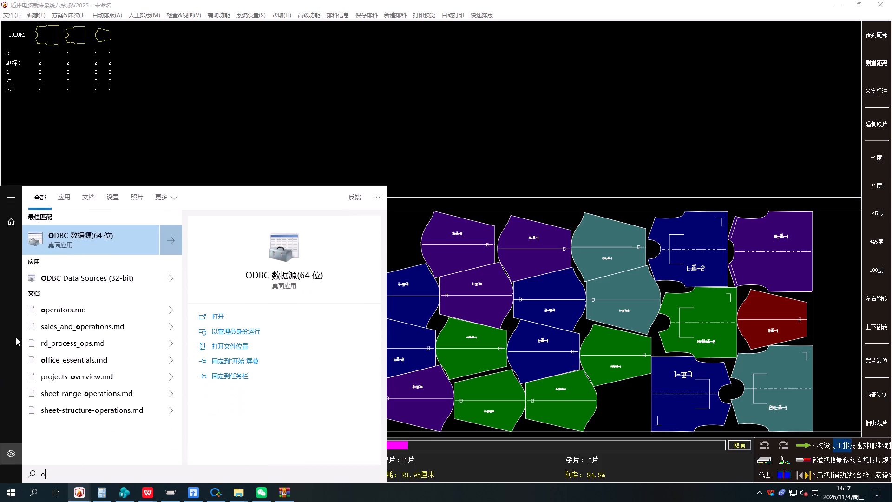
{"action": "key", "text": "BackSpace"}
{"action": "key", "text": "BackSpace"}
{"action": "key", "text": "BackSpace"}
{"action": "key", "text": "l"}
{"action": "key", "text": "o"}
{"action": "left_click", "coordinate": [74, 241]}
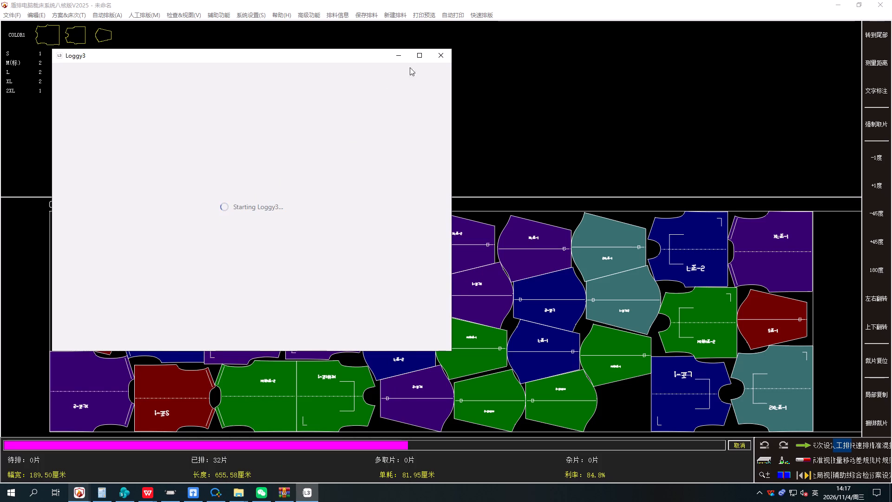
{"action": "left_click", "coordinate": [393, 54]}
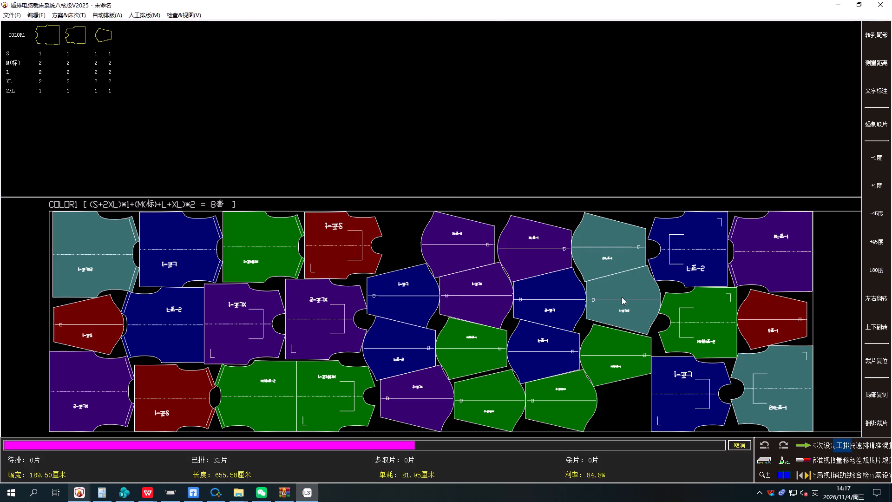